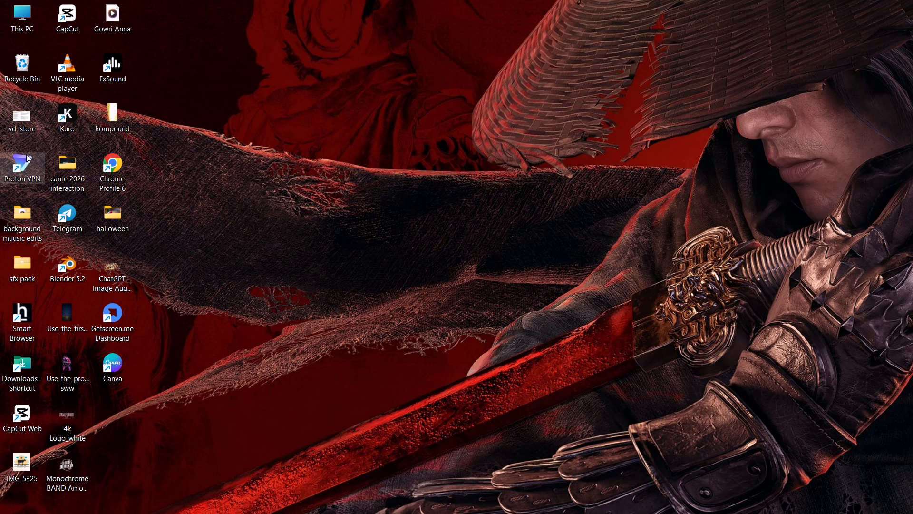
double_click(25, 174)
click(533, 167)
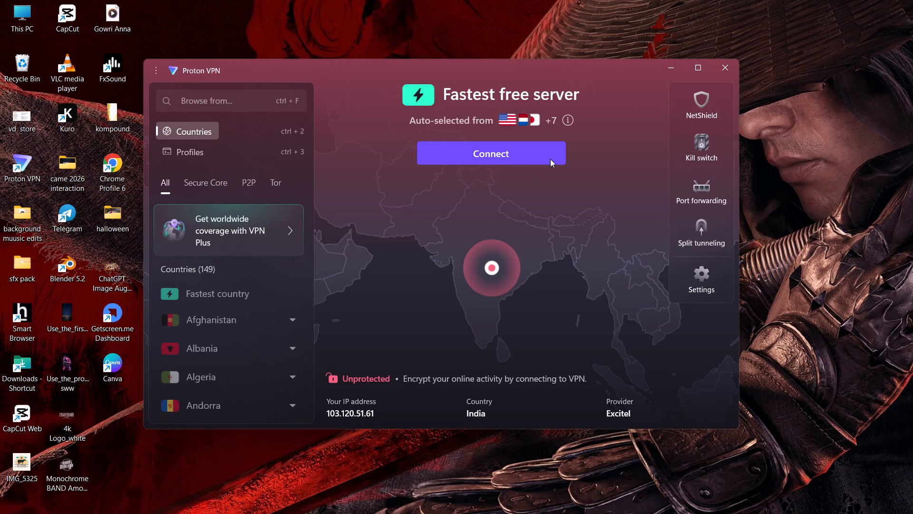
click(550, 159)
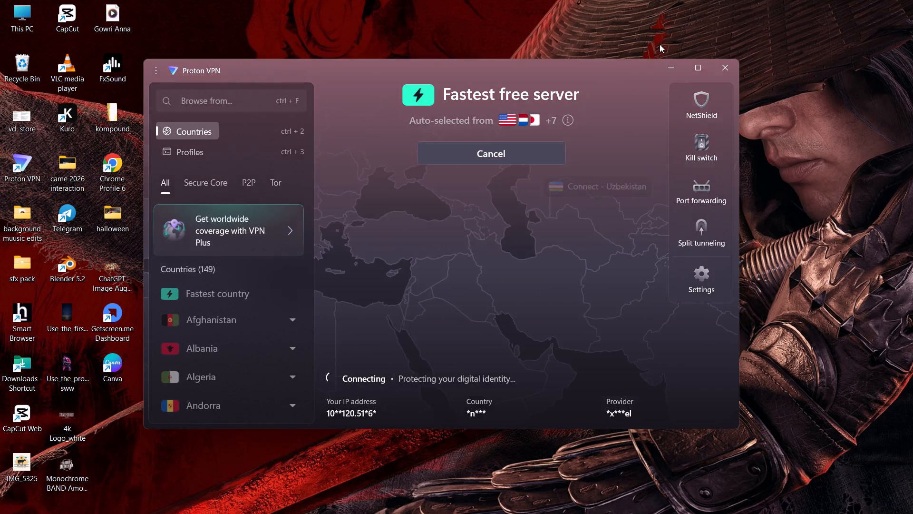
click(675, 66)
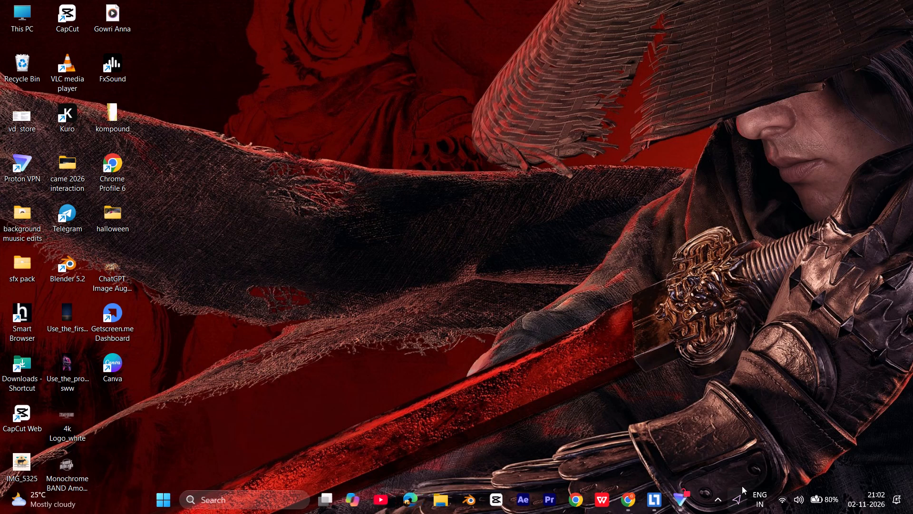
Launch CapCut from the desktop and get past its environment testing window.
click(55, 2)
double_click(67, 11)
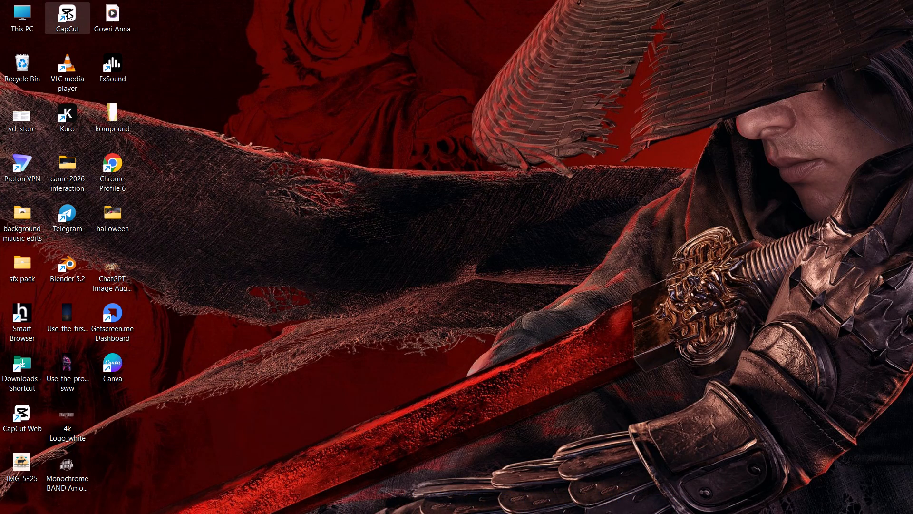
drag(164, 30, 231, 107)
drag(200, 41, 232, 93)
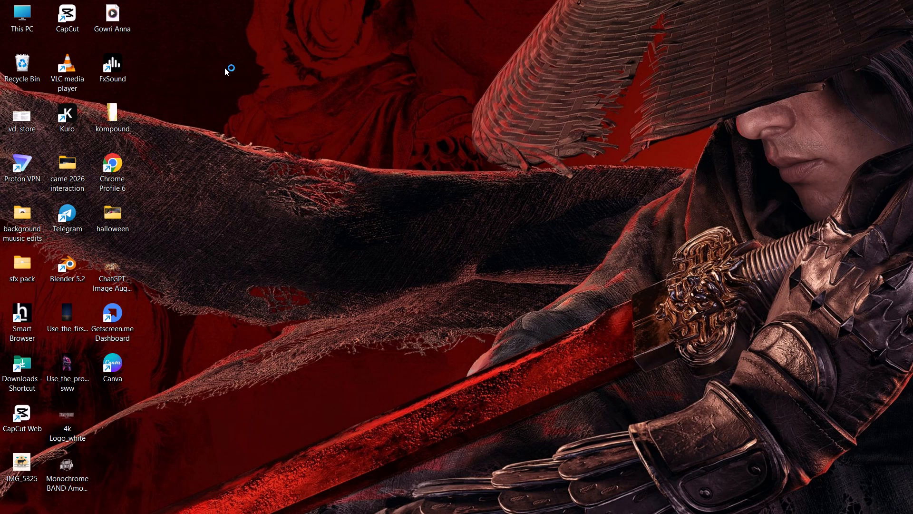
drag(204, 27, 229, 106)
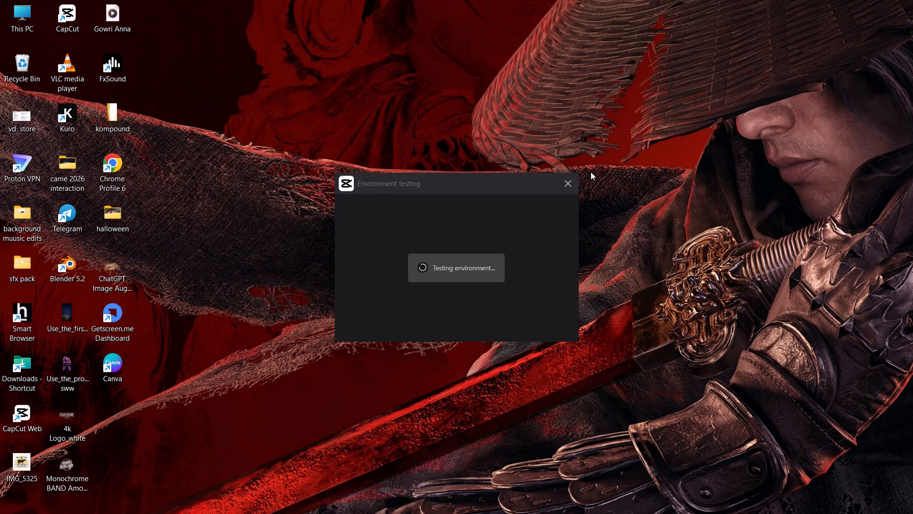
click(570, 183)
click(494, 270)
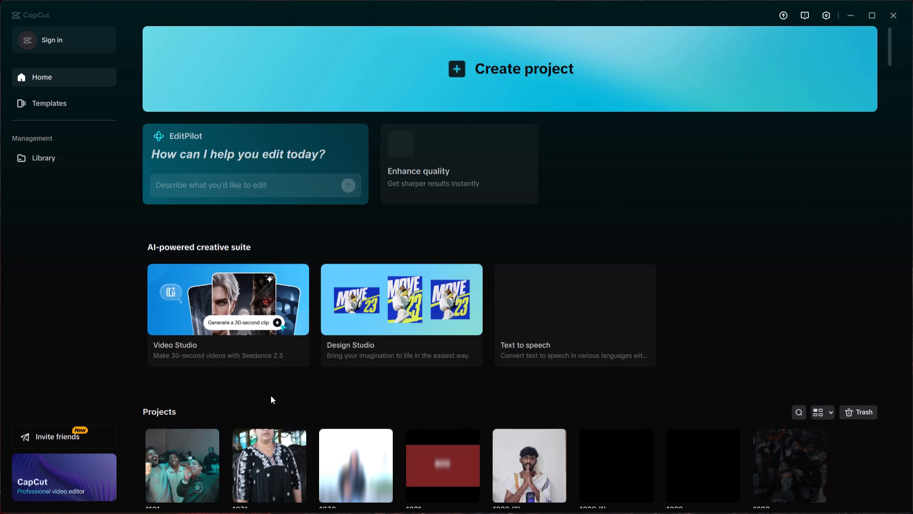
Open the project 1101 and dismiss the NetLimiter Version Checker notice.
click(161, 459)
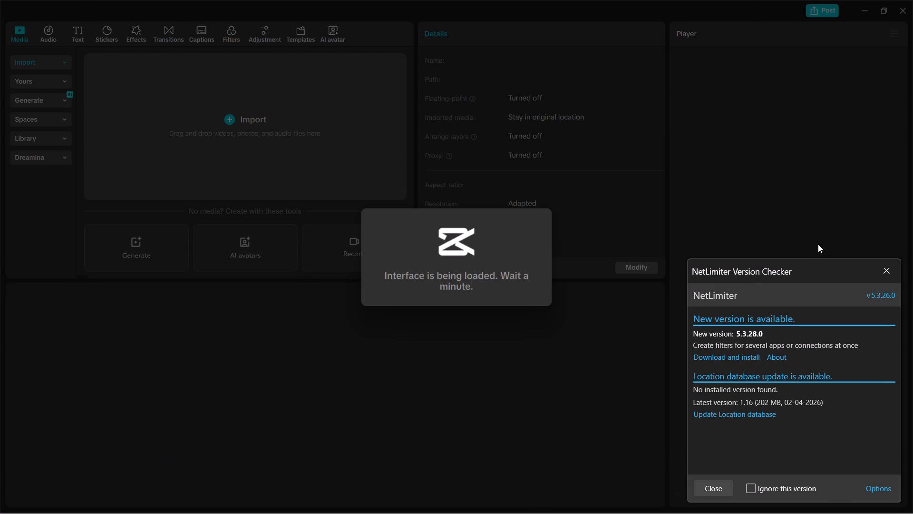
click(877, 271)
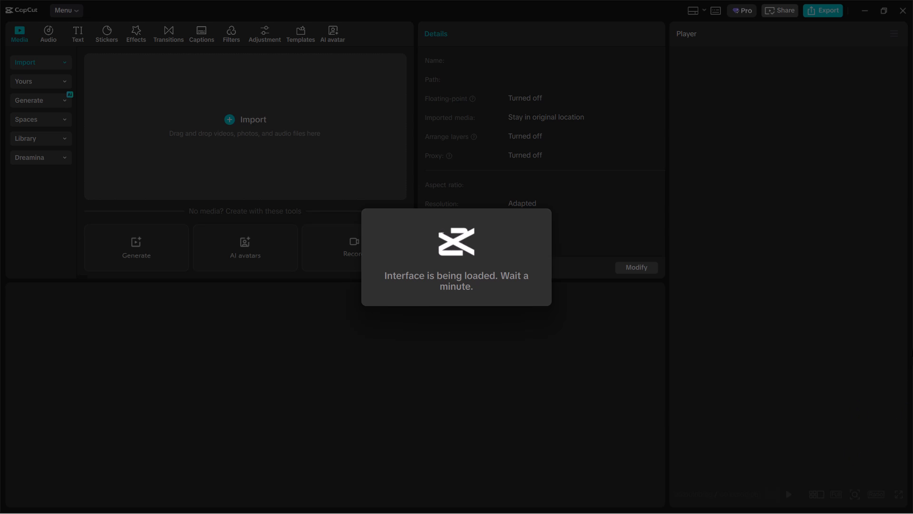
drag(505, 470, 502, 502)
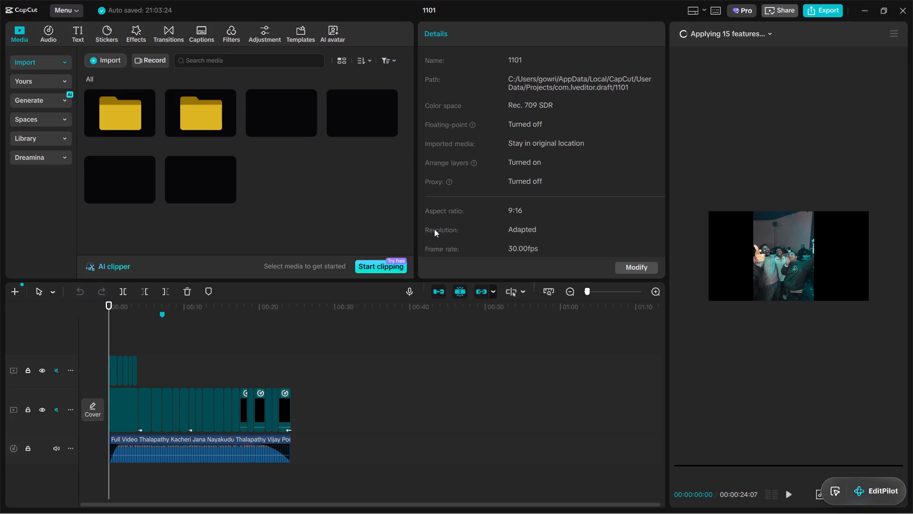
Play the opening seconds of the timeline to check the overlay clips against the music.
ctrl+scroll(112, 299, up, 5)
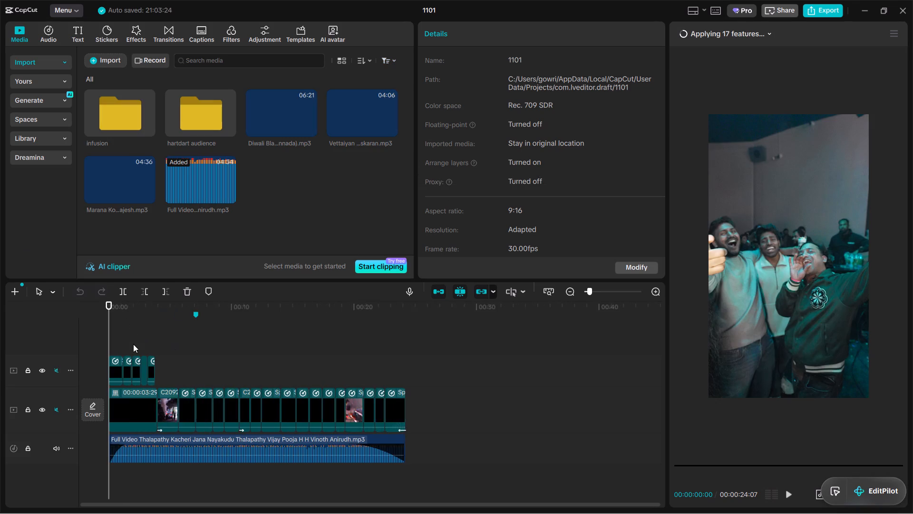
ctrl+scroll(133, 344, up, 16)
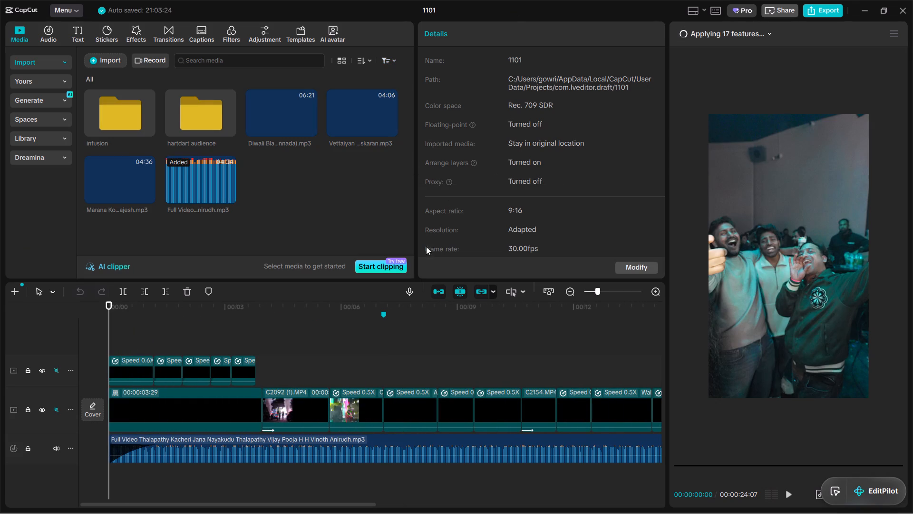
key(space)
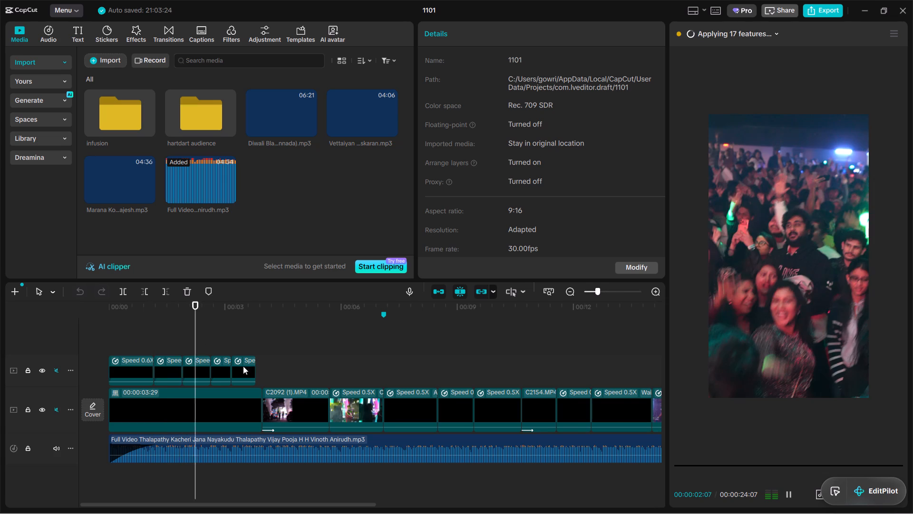
ctrl+scroll(244, 366, up, 8)
key(space)
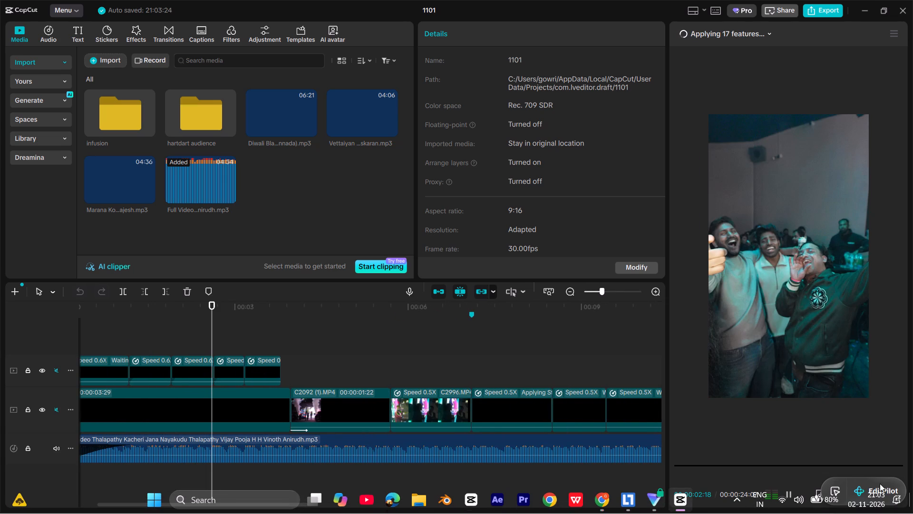
Move the floating EditPilot widget away from the player controls to above the project details.
drag(880, 484, 641, 51)
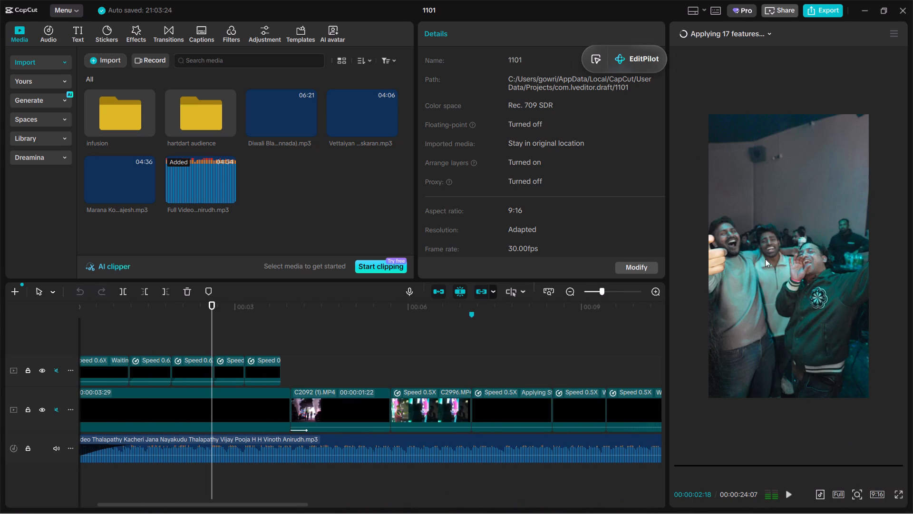
drag(627, 56, 580, 8)
Set the player's preview quality to Medium quality.
click(194, 341)
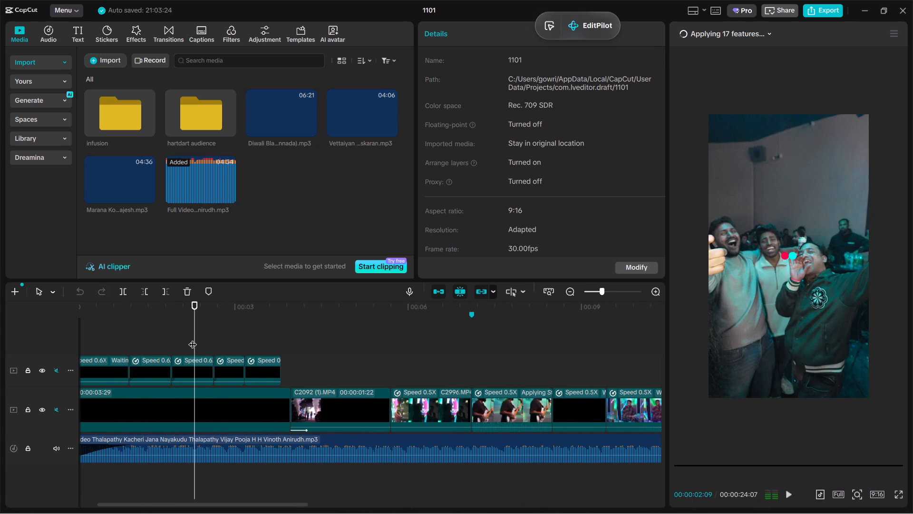
key(space)
click(839, 490)
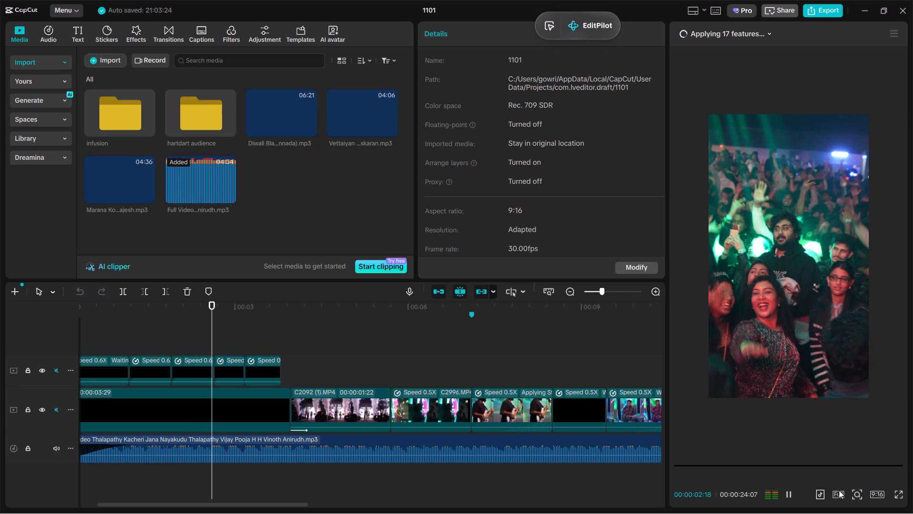
click(839, 493)
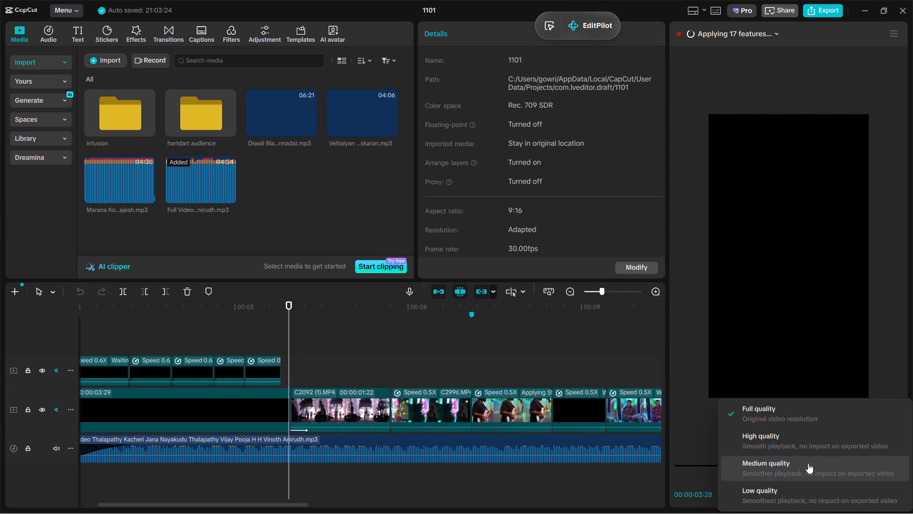
click(808, 463)
Return the playhead to the start of the timeline and open the infusion folder in the imported media.
double_click(203, 315)
drag(203, 315, 0, 311)
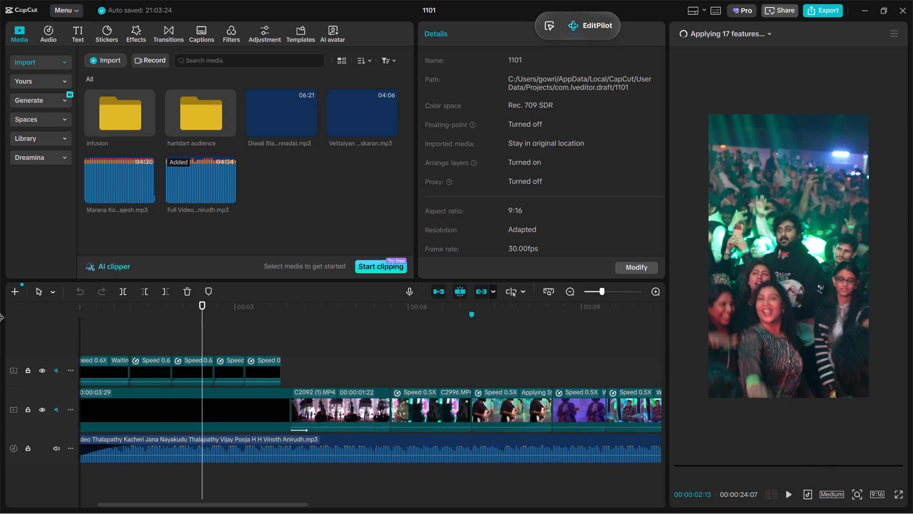
drag(0, 311, 0, 309)
triple_click(110, 121)
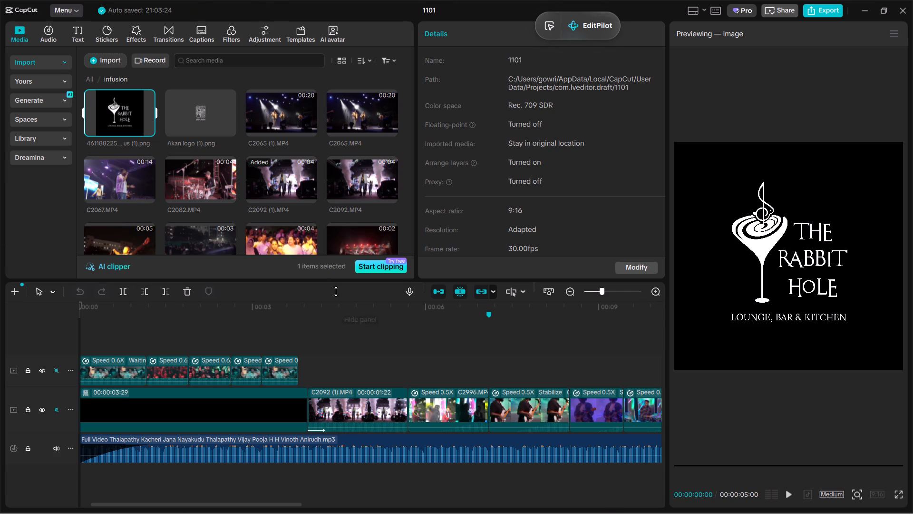
click(374, 160)
Replace the second-to-last overlay clip with C2114.MP4 from the infusion folder, using the original video effect.
click(221, 336)
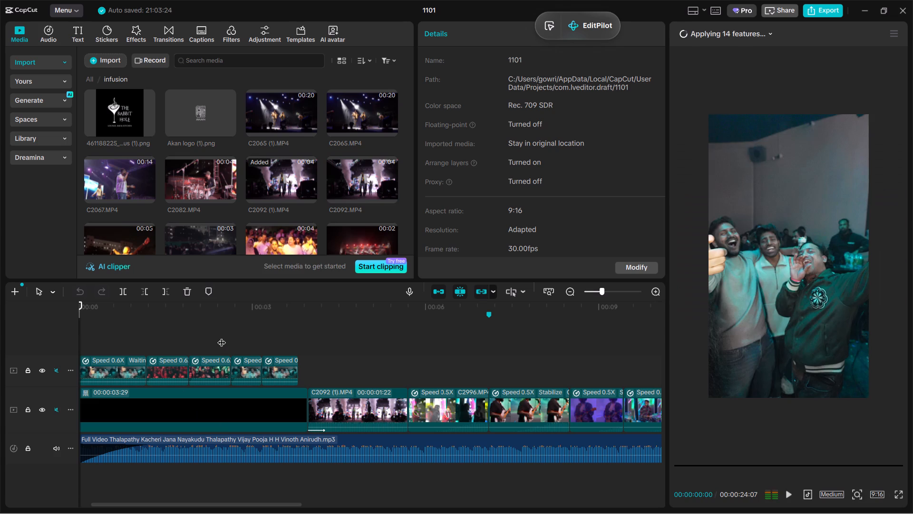
drag(222, 336, 239, 344)
ctrl+scroll(239, 344, up, 7)
click(204, 329)
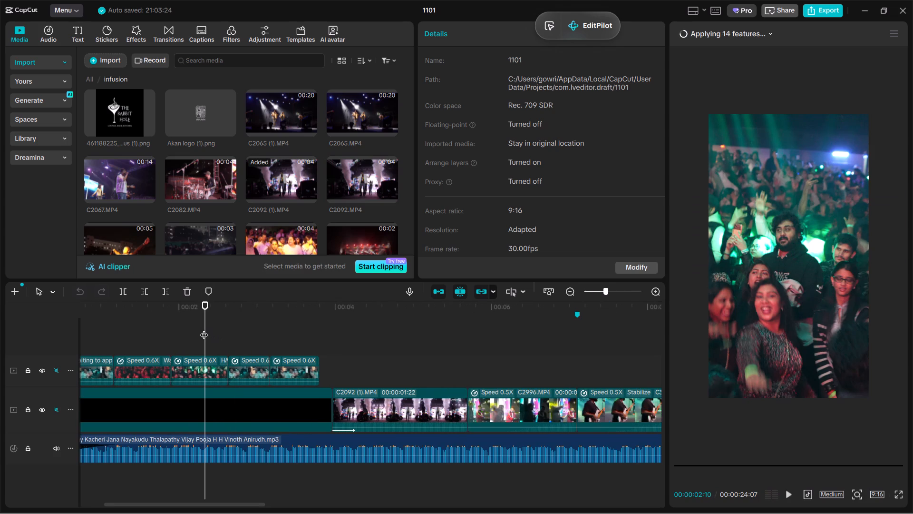
drag(204, 329, 299, 329)
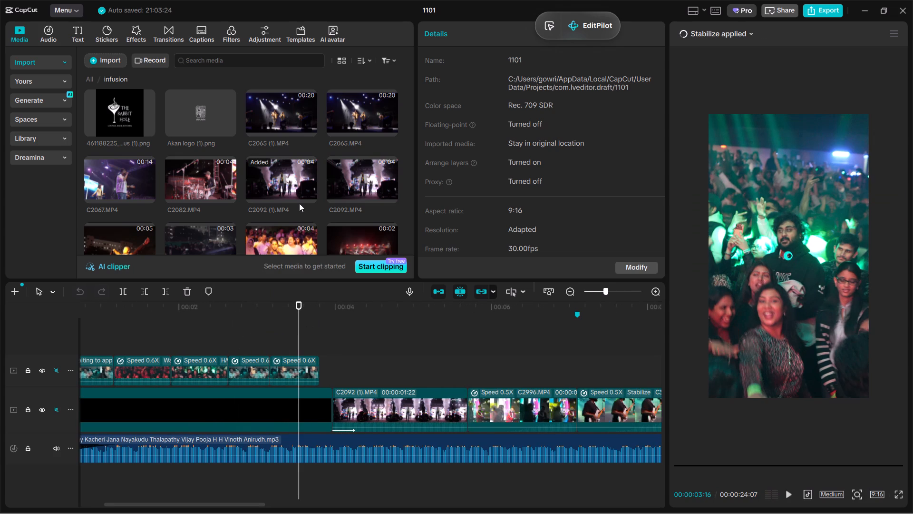
scroll(299, 203, down, 1)
scroll(368, 201, down, 1)
drag(295, 191, 248, 384)
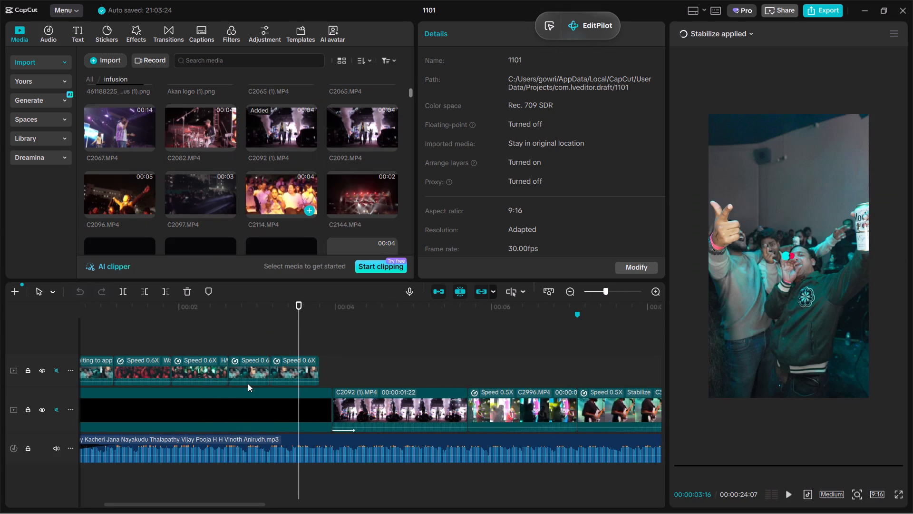
drag(248, 384, 253, 371)
click(495, 365)
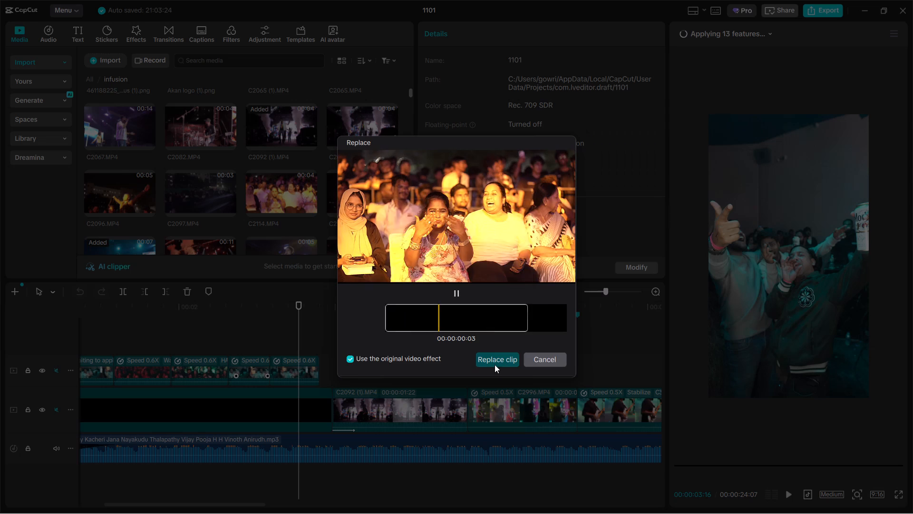
click(485, 297)
drag(478, 323, 414, 336)
click(506, 362)
click(443, 291)
click(440, 296)
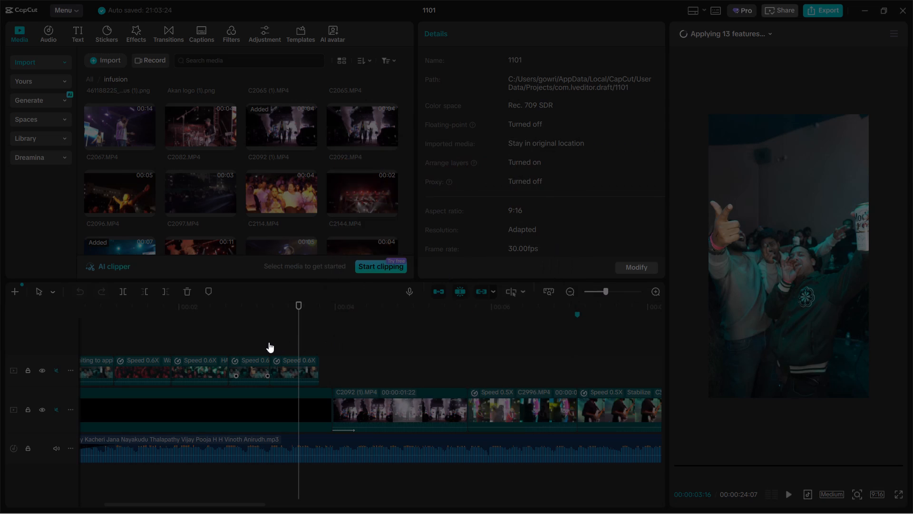
Scale the C2114.MP4 overlay clip to about 326% and shift it horizontally to about X 421 to frame the woman in the crowd.
double_click(254, 339)
click(248, 368)
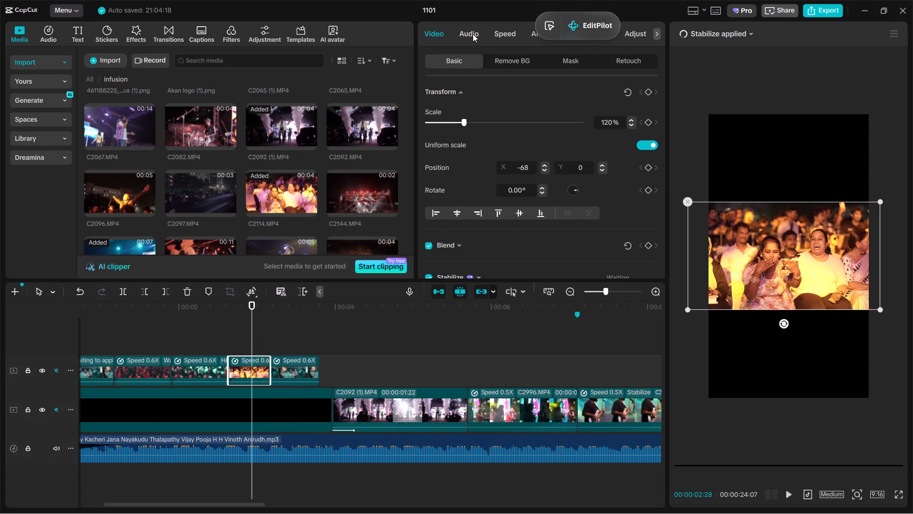
click(494, 119)
click(497, 127)
scroll(496, 122, down, 1)
double_click(496, 122)
drag(500, 122, 526, 134)
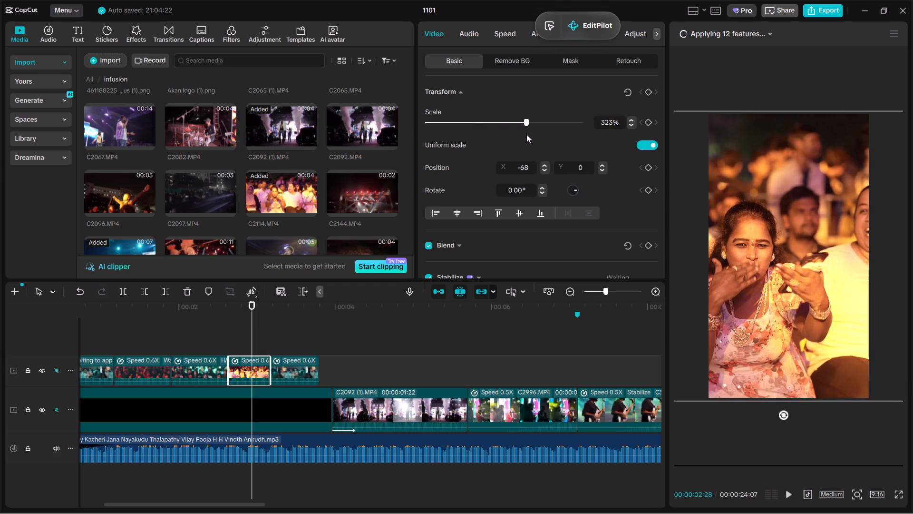
drag(526, 134, 527, 134)
drag(777, 250, 813, 249)
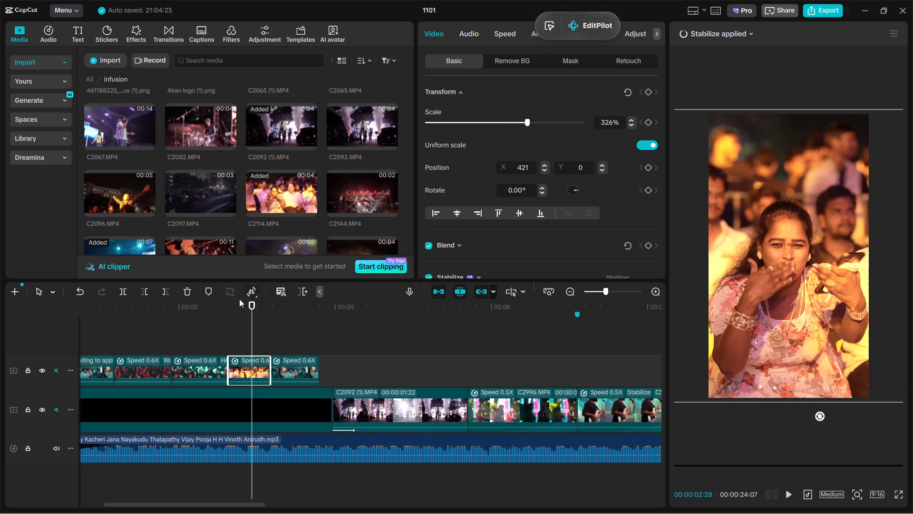
Play back the last overlay clips and extend the final one to meet the start of the C2092 (1).MP4 clip.
click(228, 331)
key(space)
key(space)
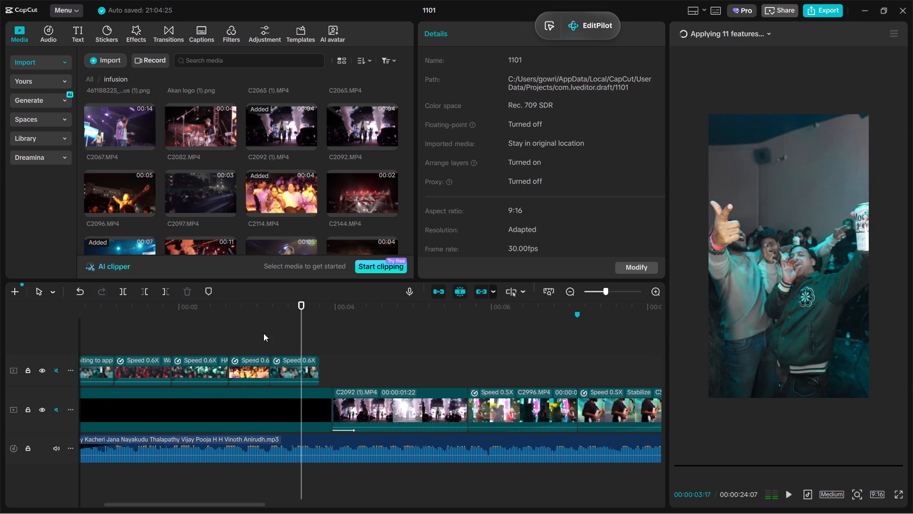
key(space)
key(space)
click(311, 376)
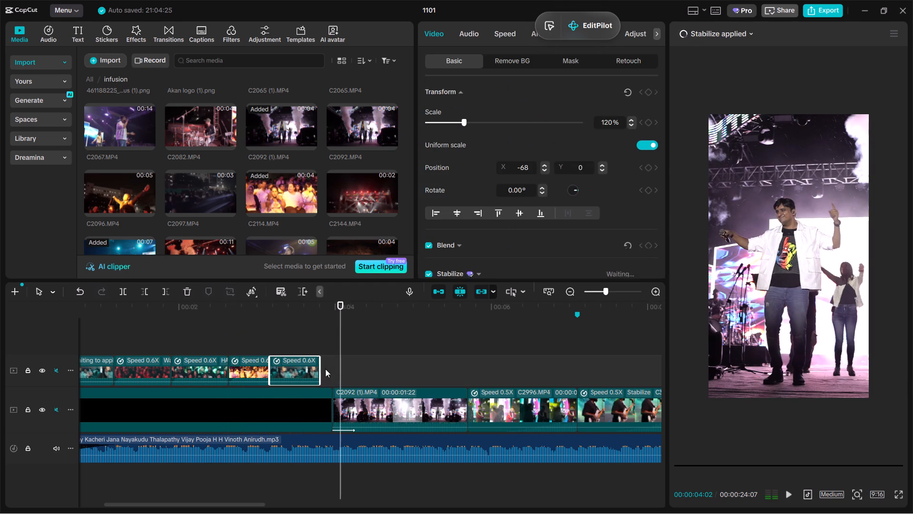
drag(320, 364, 320, 370)
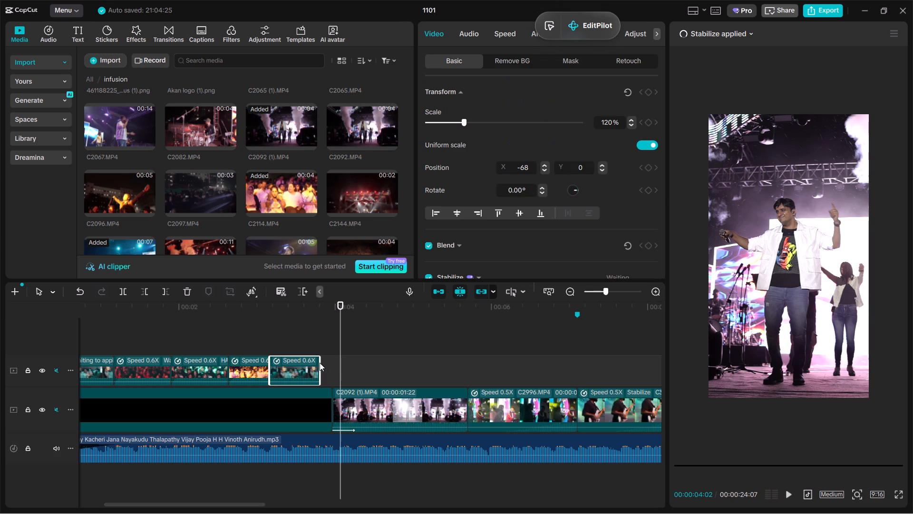
drag(322, 370, 332, 377)
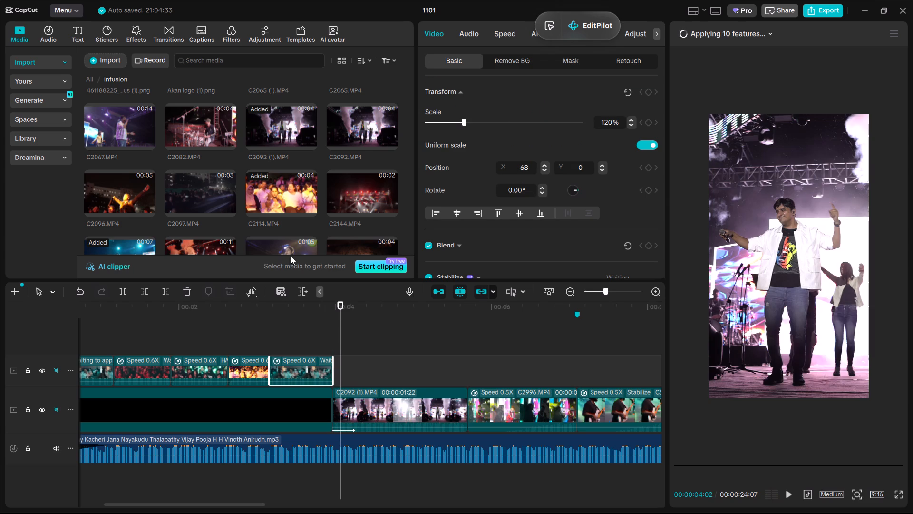
Replace the last overlay clip with C2167.MP4, picking a slightly earlier section of the footage and using the original video effect.
scroll(271, 247, down, 1)
drag(202, 152, 301, 358)
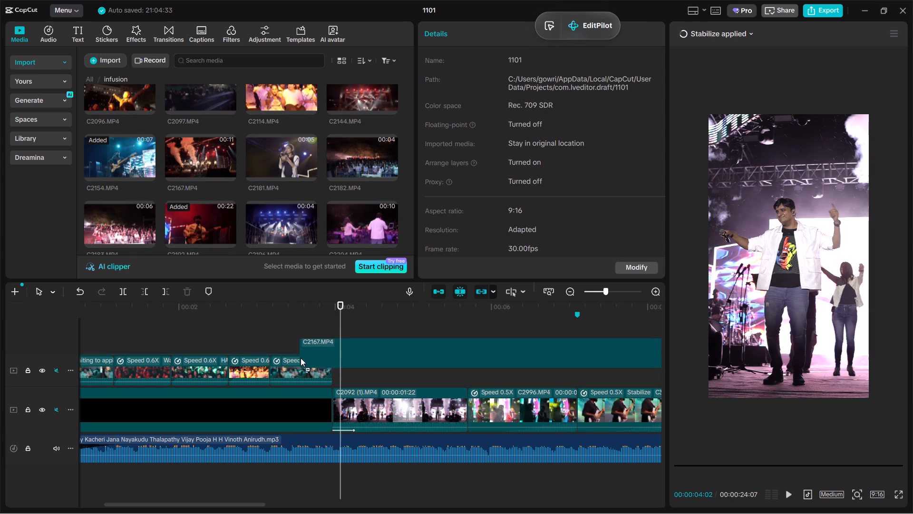
drag(301, 358, 301, 363)
scroll(541, 361, down, 1)
click(500, 364)
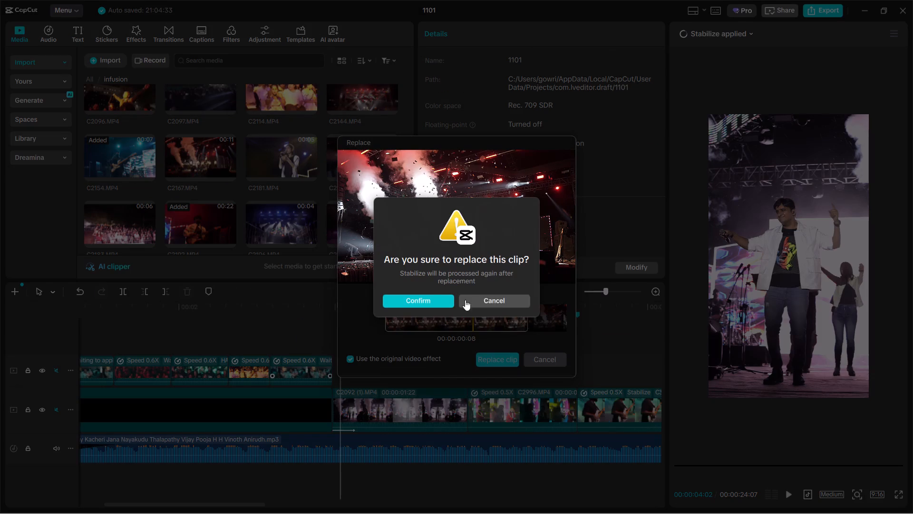
click(496, 294)
click(490, 305)
drag(486, 319, 462, 321)
click(488, 355)
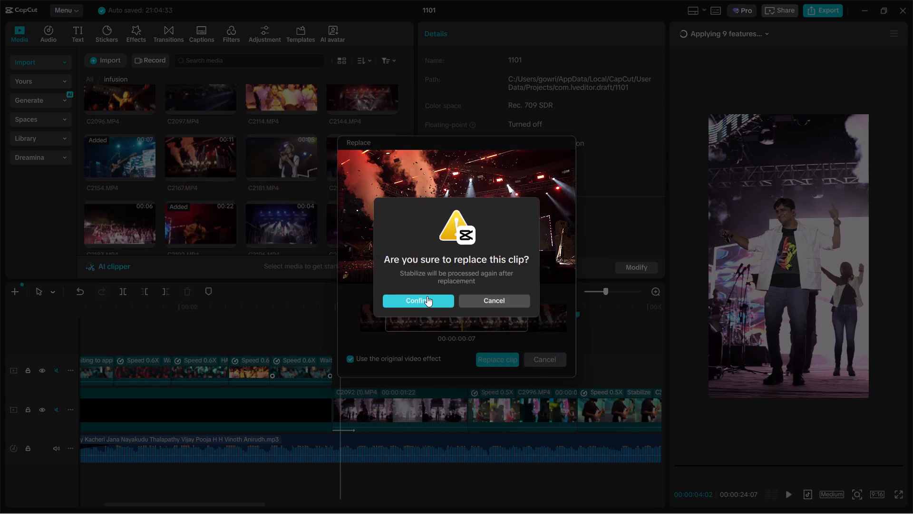
click(427, 296)
Scale the C2167.MP4 overlay clip to about 466% and reposition it to about X 2642, Y -377 over the smoke and performers.
scroll(357, 376, down, 1)
click(290, 345)
click(300, 368)
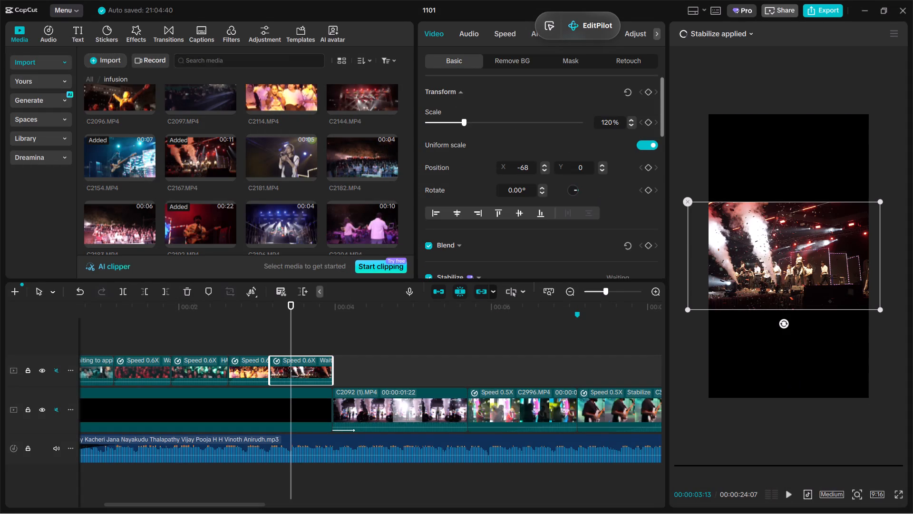
drag(471, 123, 570, 171)
drag(711, 279, 845, 261)
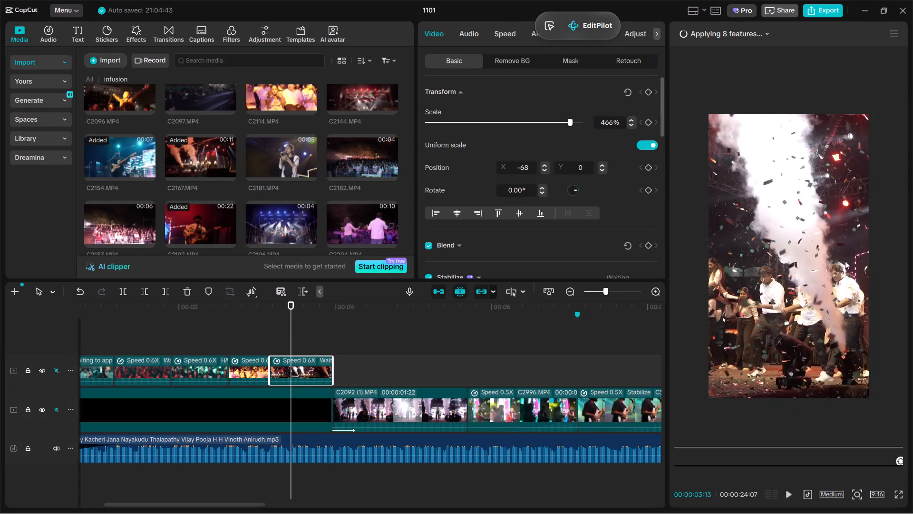
drag(845, 261, 912, 307)
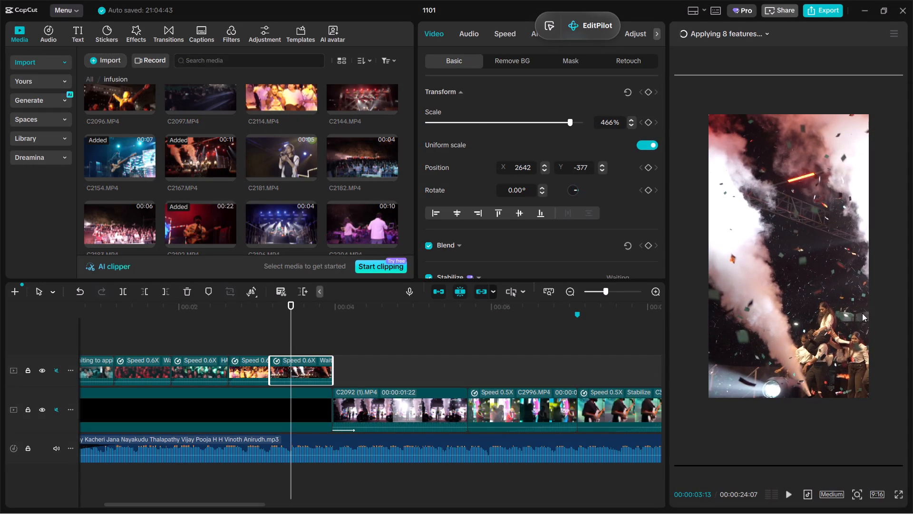
Play back the promo from the start to review the overlay clips and the concert footage that follows.
scroll(282, 334, down, 1)
click(255, 335)
drag(255, 335, 0, 346)
key(space)
ctrl+scroll(16, 337, down, 2)
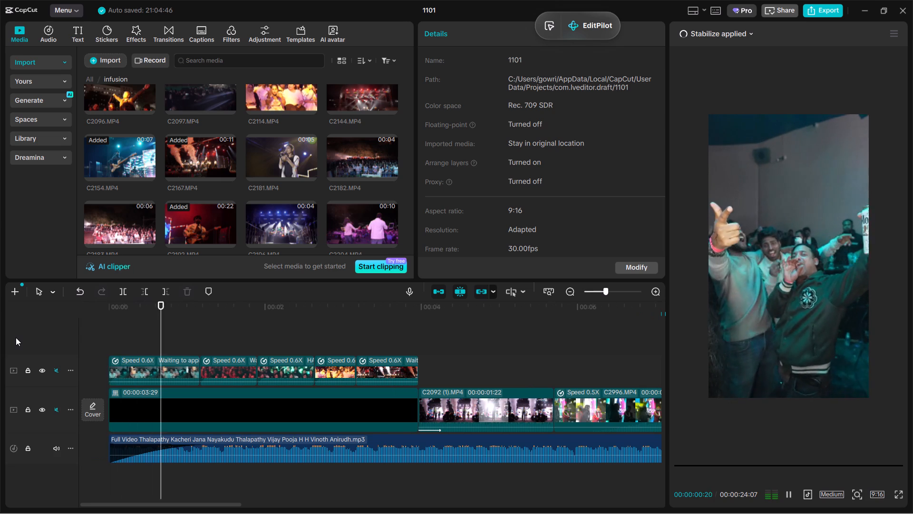
ctrl+scroll(16, 337, down, 10)
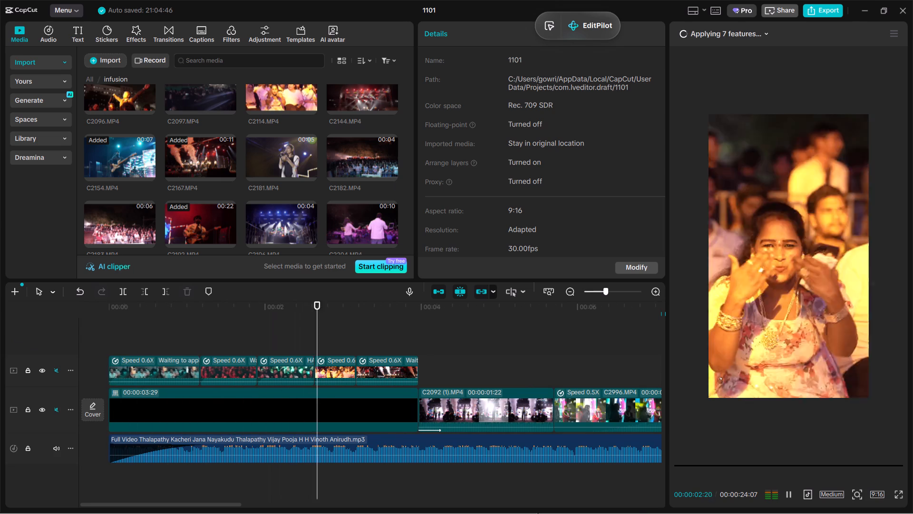
key(space)
key(space)
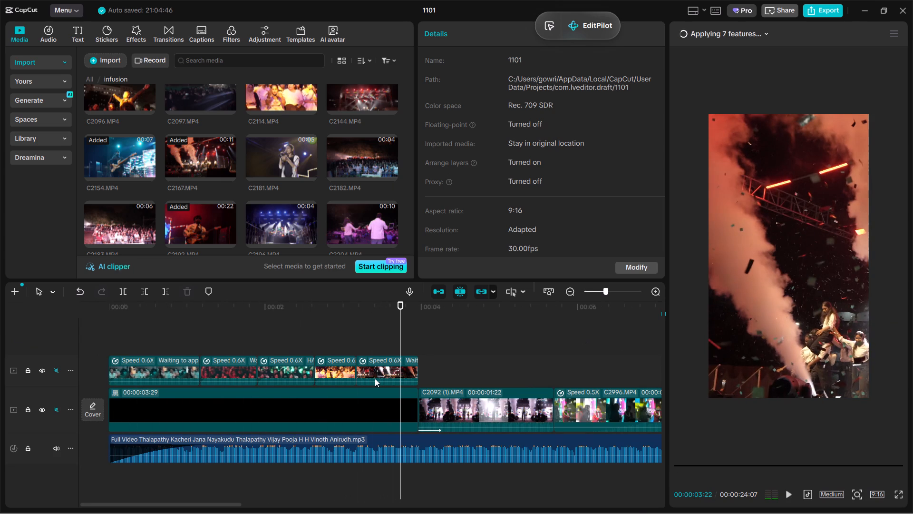
key(space)
ctrl+scroll(325, 342, down, 3)
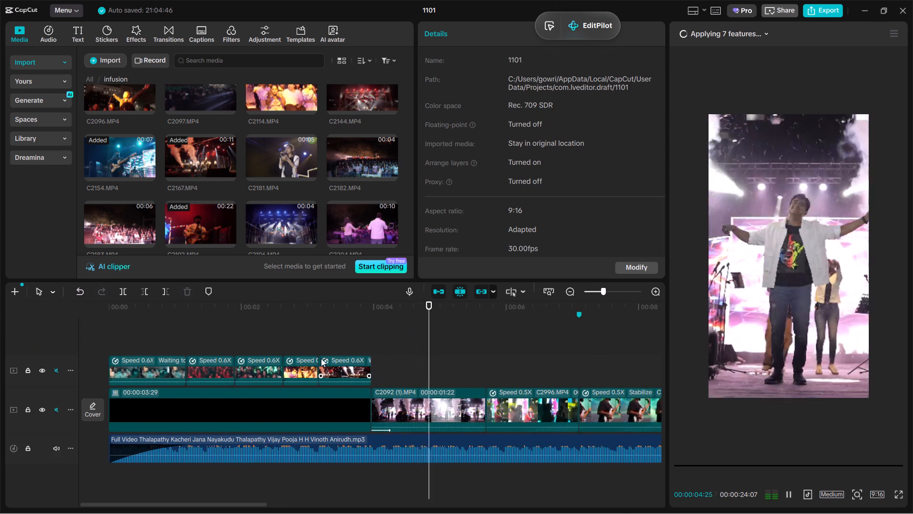
ctrl+scroll(321, 358, down, 5)
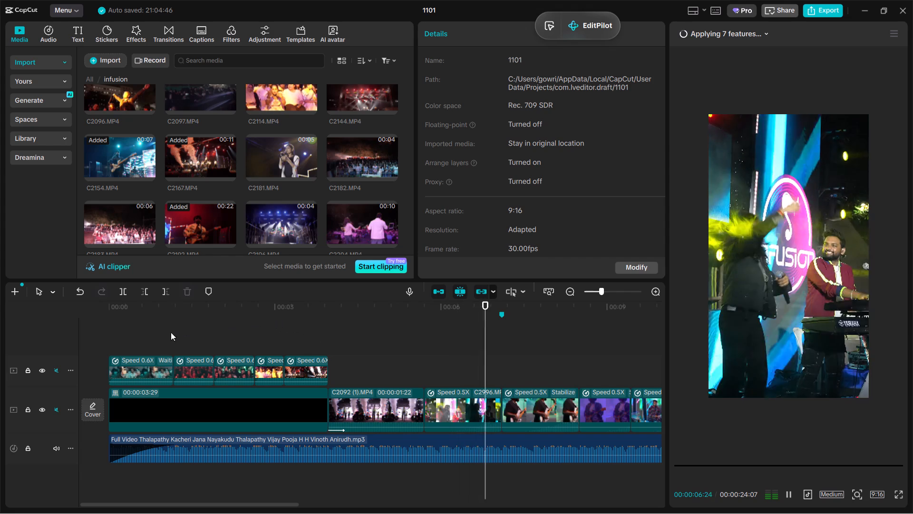
Set the saturation of all five overlay clips to -50 and play the result from the start.
drag(111, 344, 328, 374)
drag(563, 28, 313, 21)
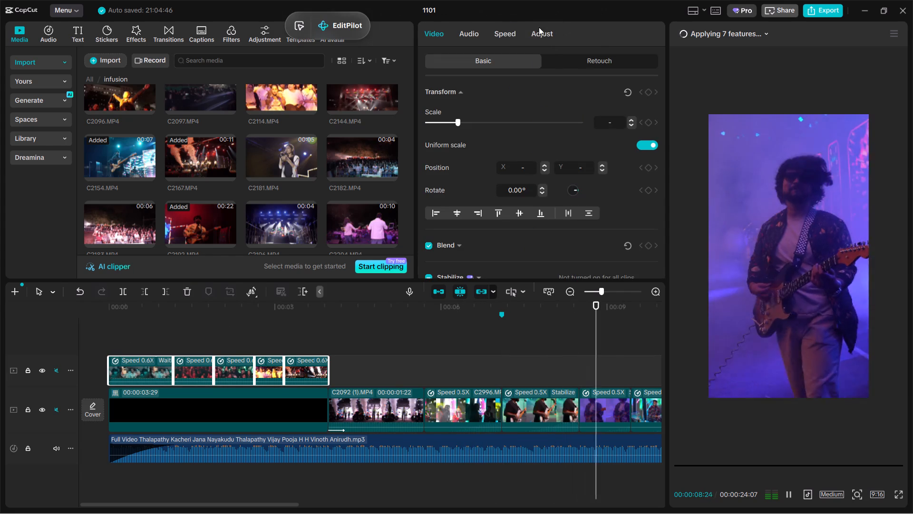
click(546, 40)
scroll(493, 213, down, 1)
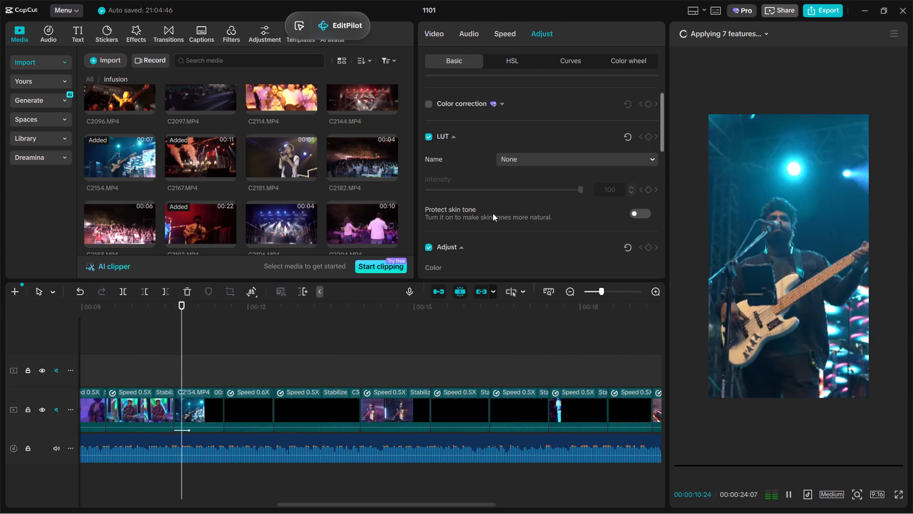
scroll(493, 213, down, 1)
drag(490, 159, 157, 202)
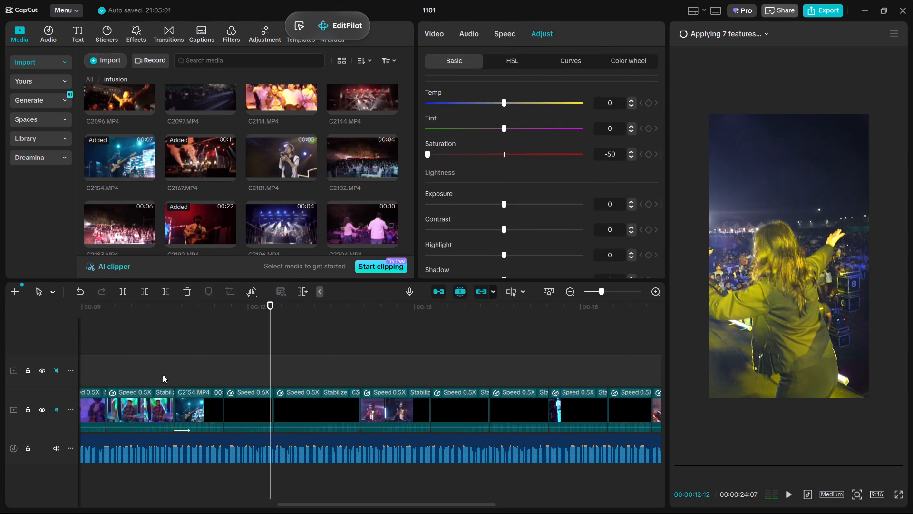
click(194, 352)
drag(193, 352, 0, 347)
key(space)
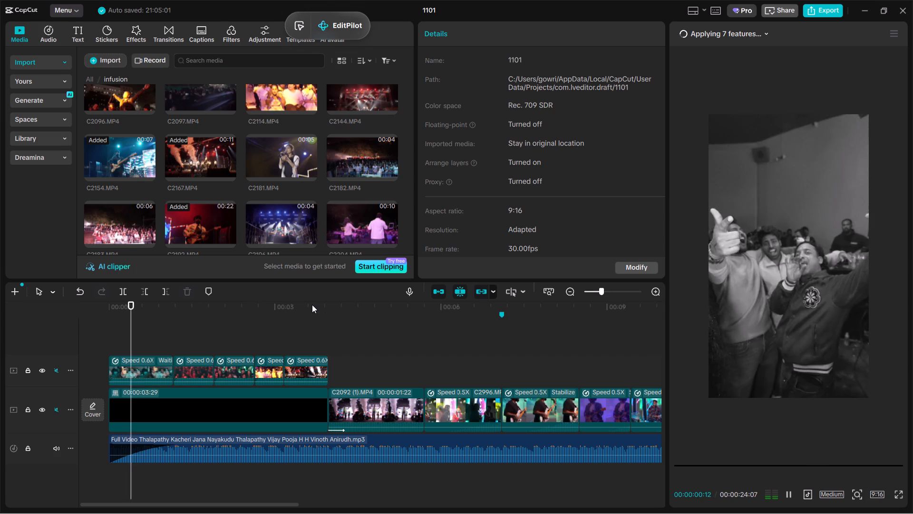
key(space)
Browse the trending transitions and sample Tear Around, Blaze LED and Snow Shatter.
click(174, 38)
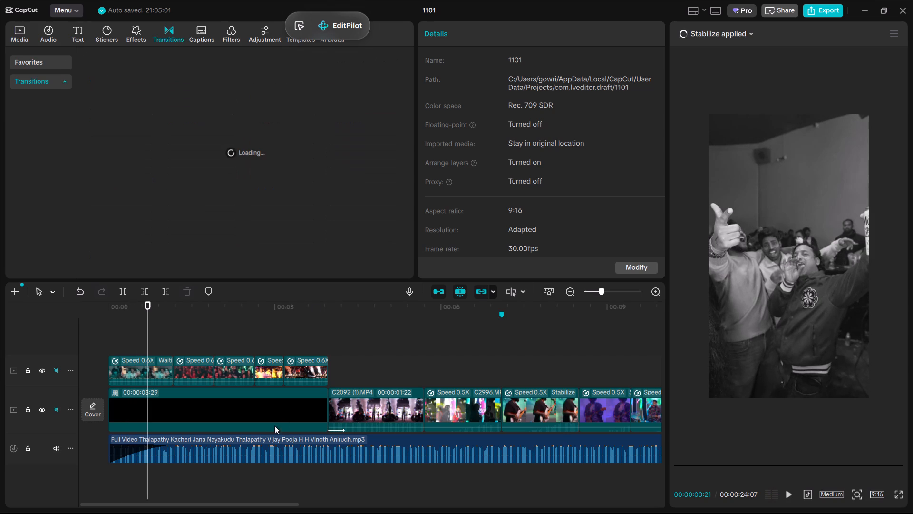
ctrl+scroll(167, 344, down, 1)
click(40, 79)
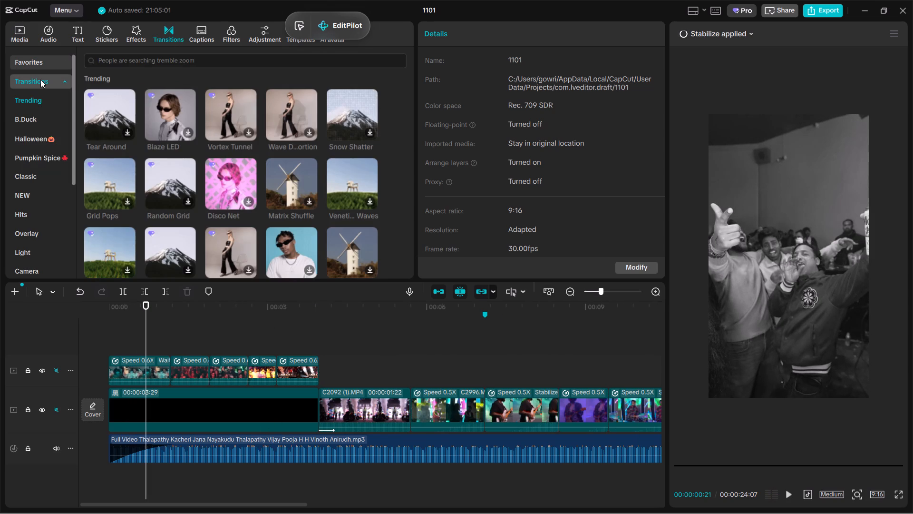
ctrl+scroll(163, 353, up, 3)
ctrl+double_click(164, 348)
click(111, 106)
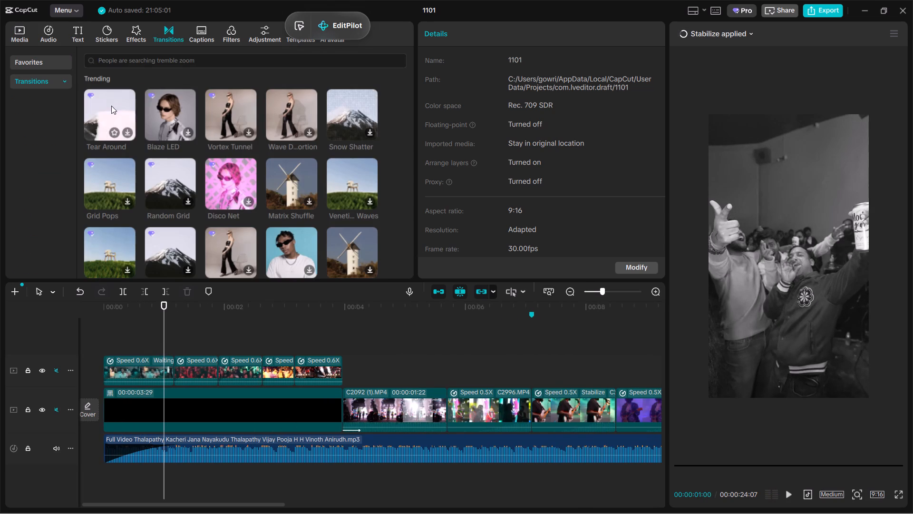
click(177, 105)
click(345, 105)
Add the favourite Pink Flash transition between the first and second overlay clips and play it back.
click(53, 63)
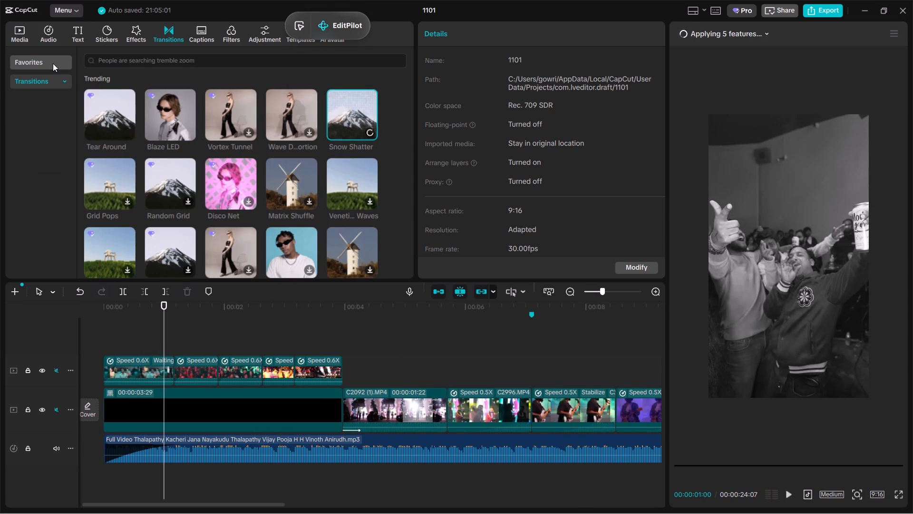
ctrl+scroll(173, 368, up, 3)
click(165, 344)
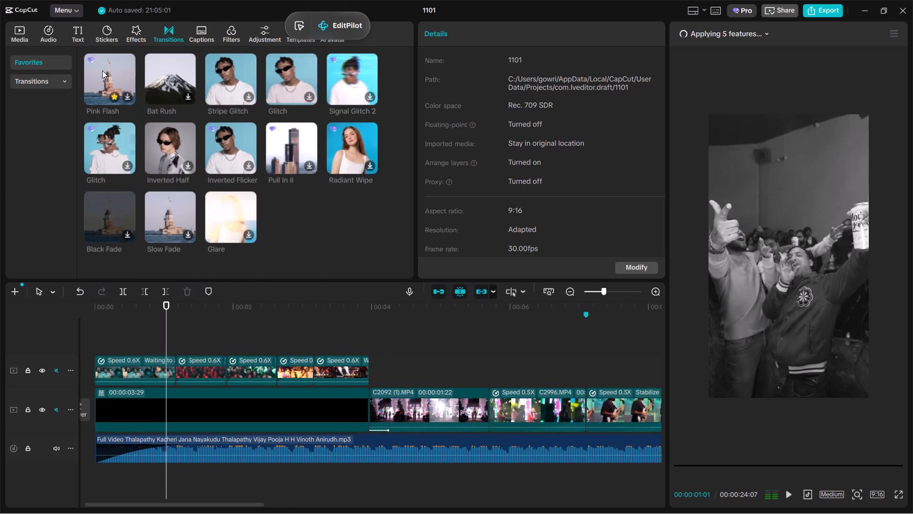
click(102, 70)
drag(117, 70, 176, 258)
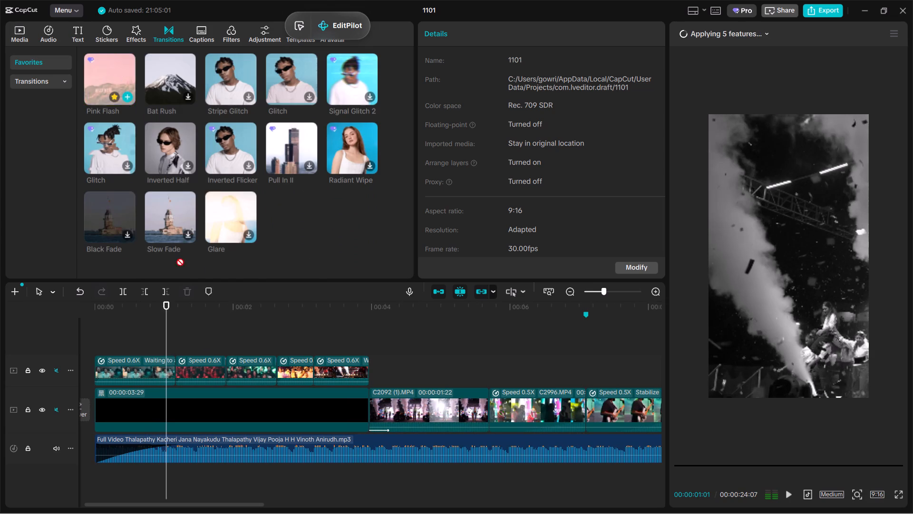
drag(176, 258, 170, 374)
click(151, 332)
key(space)
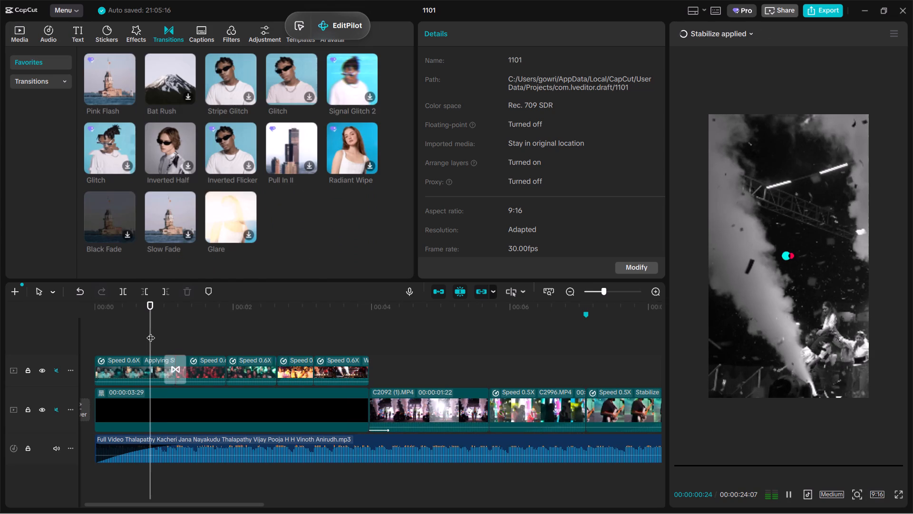
key(space)
key(space)
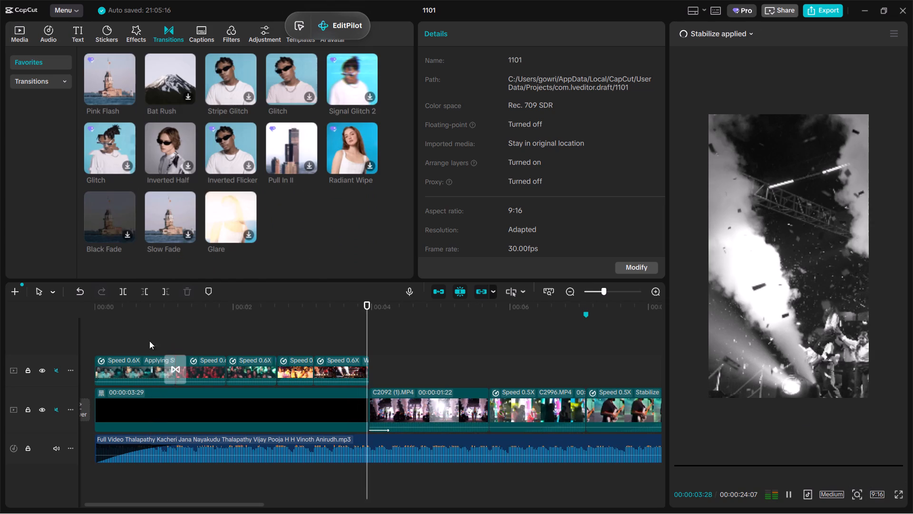
click(141, 343)
key(space)
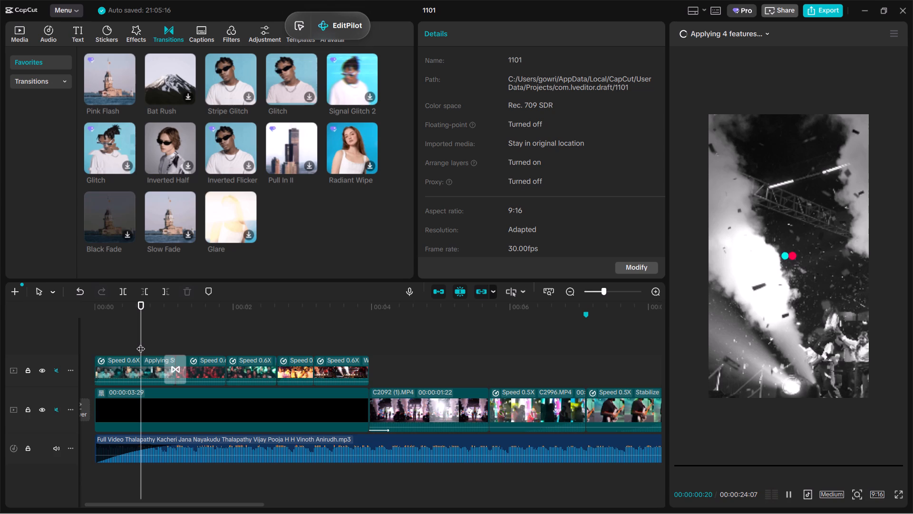
Apply the Fade In animation to the first overlay clip and play the intro from the start.
ctrl+scroll(210, 343, down, 2)
click(142, 368)
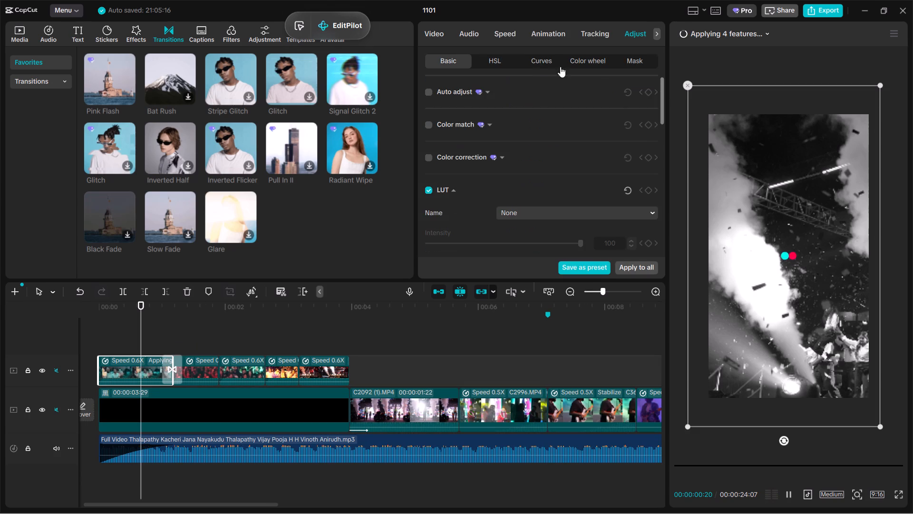
click(545, 33)
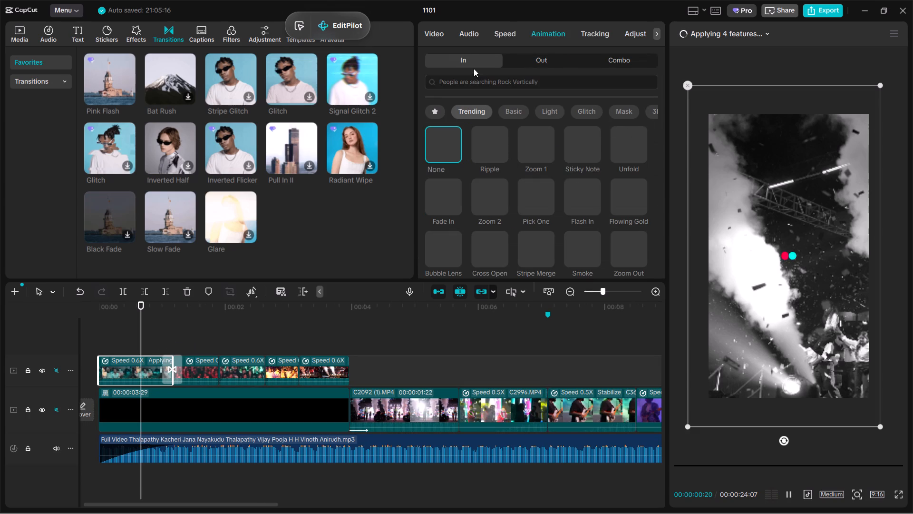
key(space)
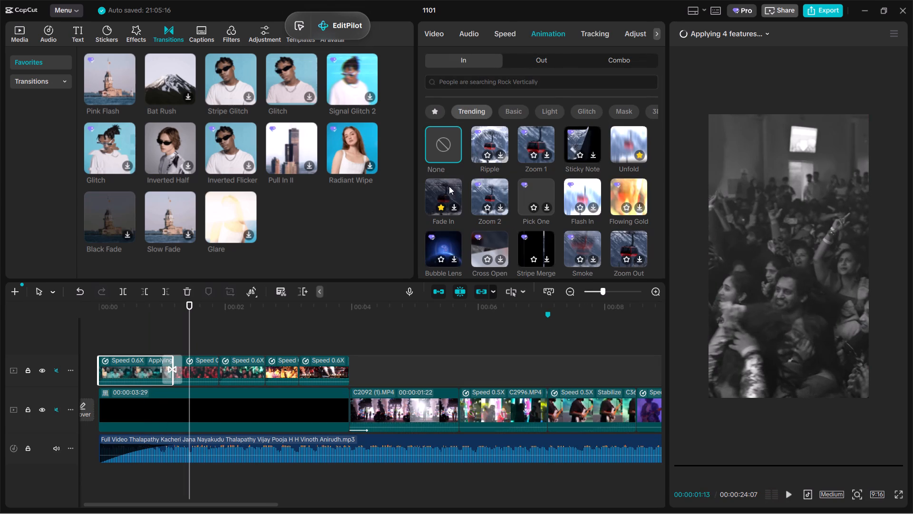
click(449, 186)
click(171, 329)
drag(171, 329, 0, 330)
key(space)
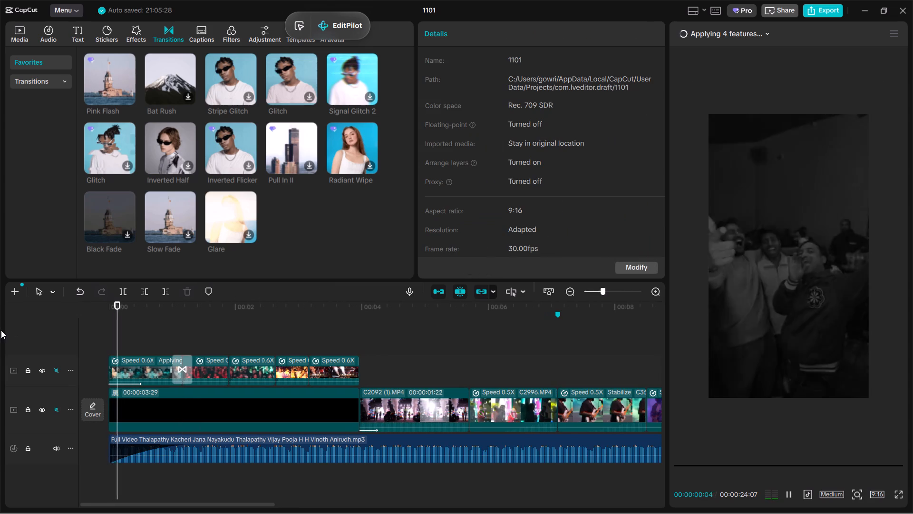
key(space)
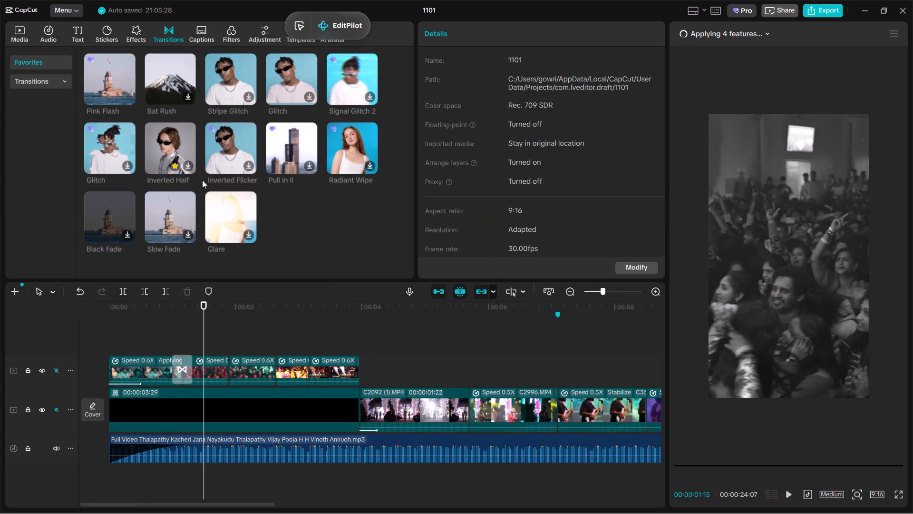
Add the favourite Glare transition between the C2092 (1).MP4 and C2996.MP4 concert clips and play it back.
drag(225, 208, 464, 409)
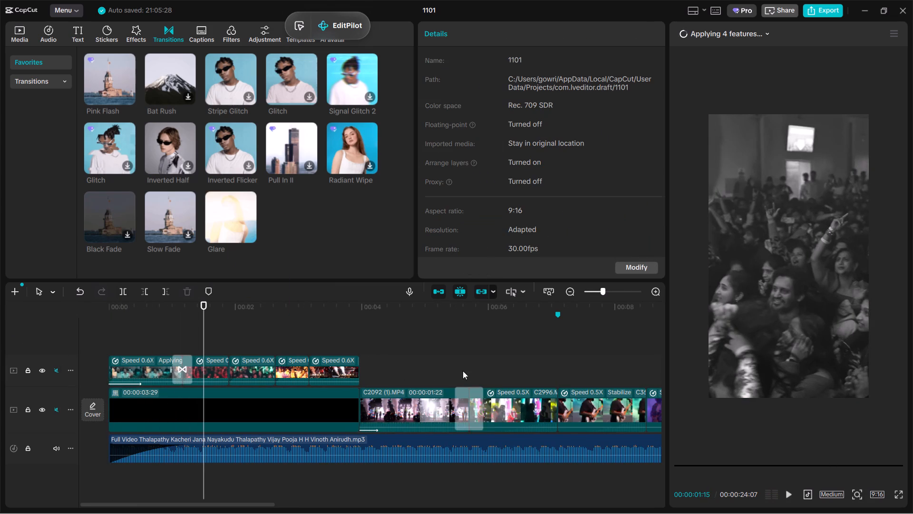
click(446, 362)
key(space)
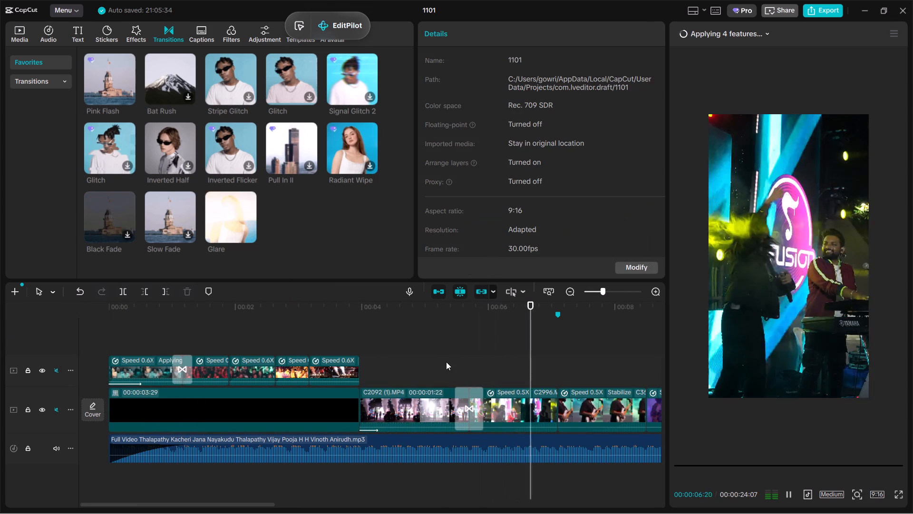
key(space)
Keyframe the C2996.MP4 clip from its untransformed start to a 9.38° rotation and 132% scale at its end, and play it back.
click(528, 374)
click(530, 402)
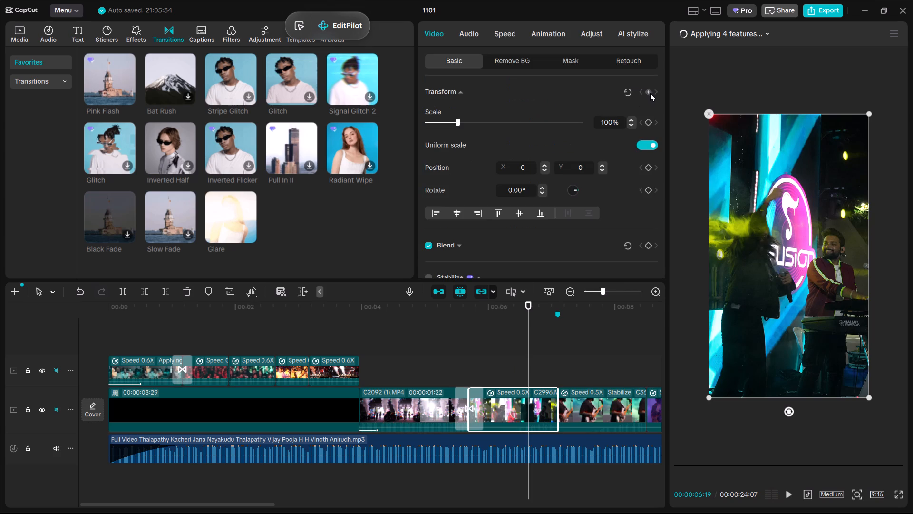
click(650, 93)
drag(528, 409, 287, 453)
drag(794, 414, 767, 421)
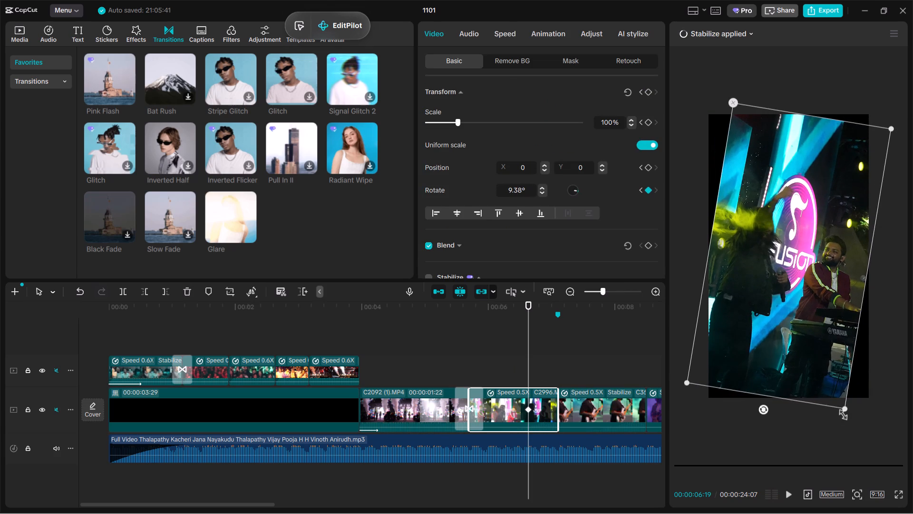
drag(842, 413, 879, 486)
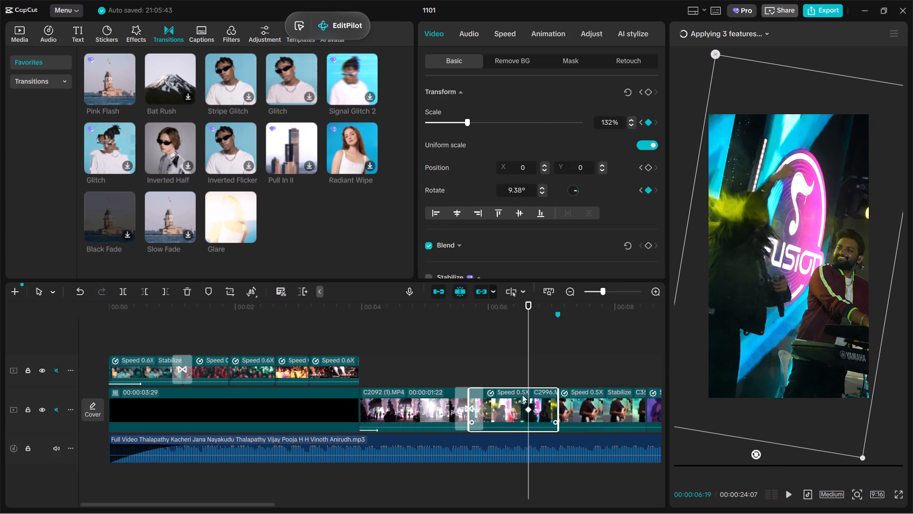
drag(530, 409, 599, 416)
click(433, 366)
key(space)
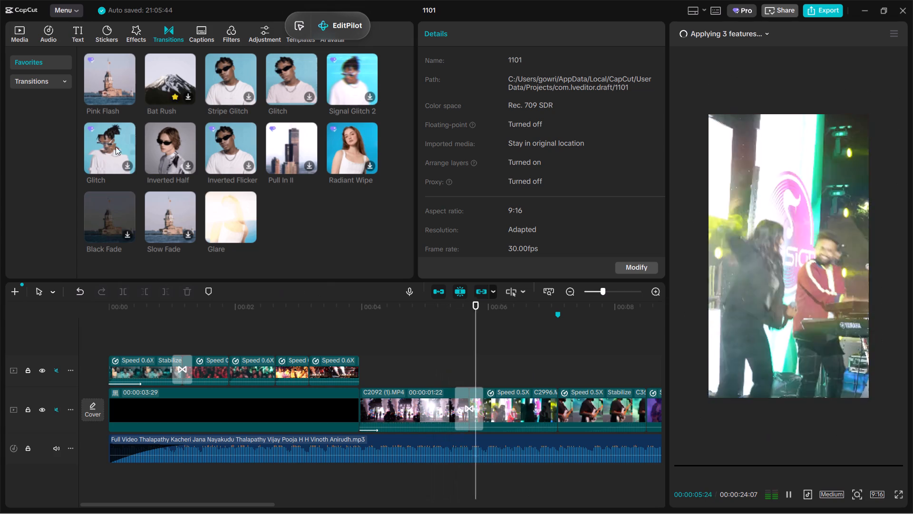
ctrl+scroll(109, 192, down, 6)
ctrl+scroll(109, 192, up, 4)
key(space)
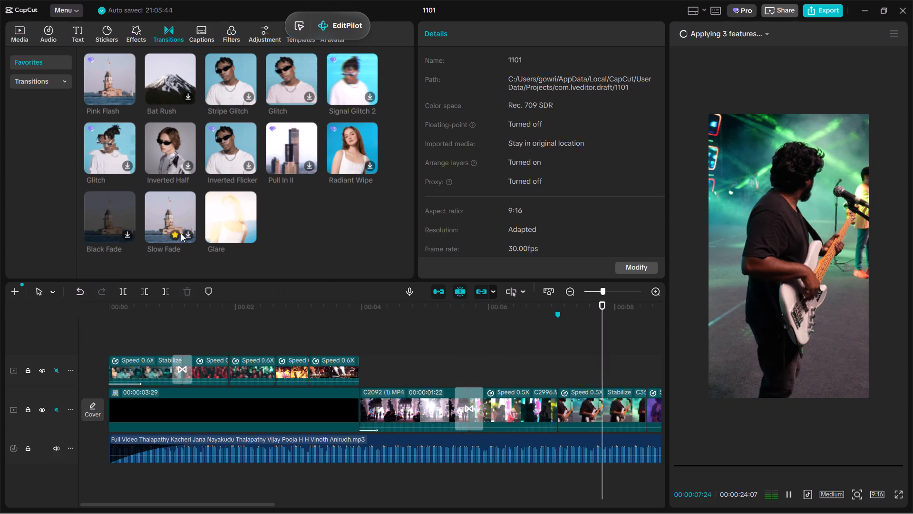
Keyframe the bass guitarist clip from its untransformed start to an enlarged frame rotated -5.79° at its end.
click(571, 379)
click(584, 409)
click(646, 93)
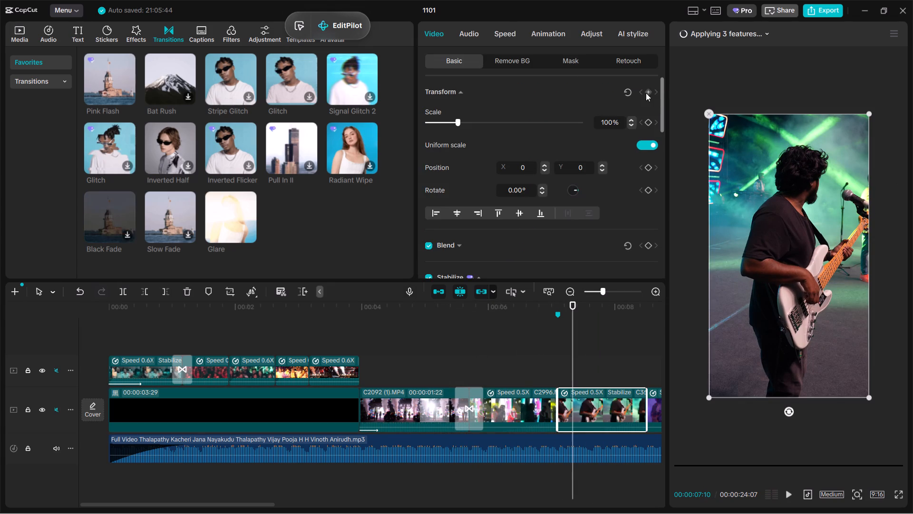
drag(571, 407, 529, 414)
drag(791, 416, 795, 418)
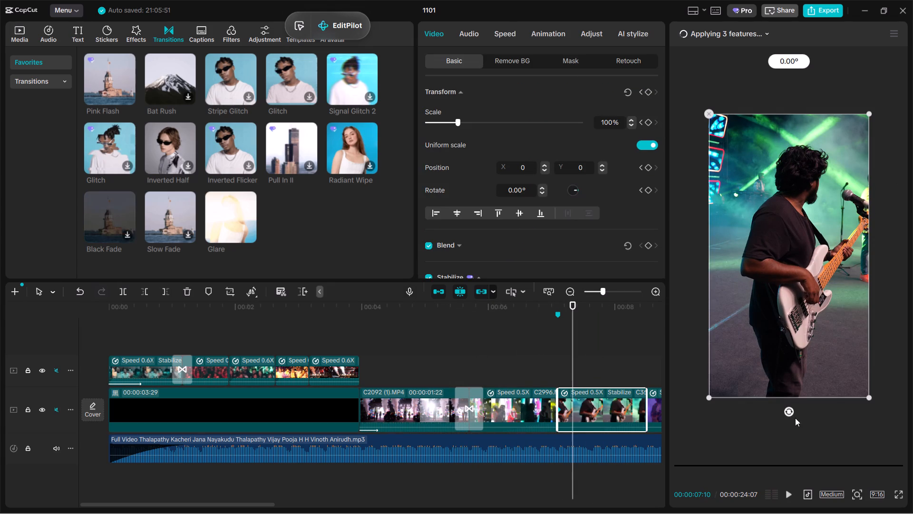
drag(795, 418, 808, 423)
drag(727, 405, 723, 459)
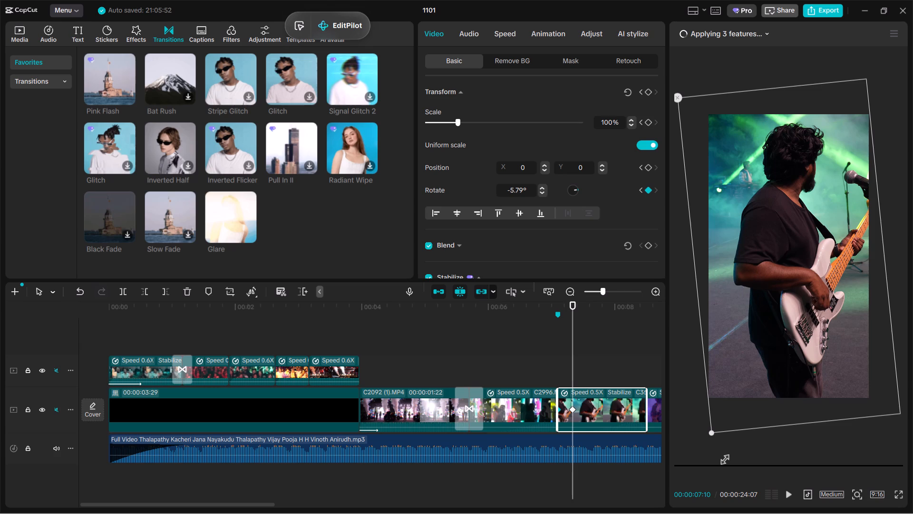
drag(723, 459, 722, 462)
drag(574, 411, 891, 421)
Add the favourite Pull In II transition between the third and fourth overlay clips and play it back.
click(209, 344)
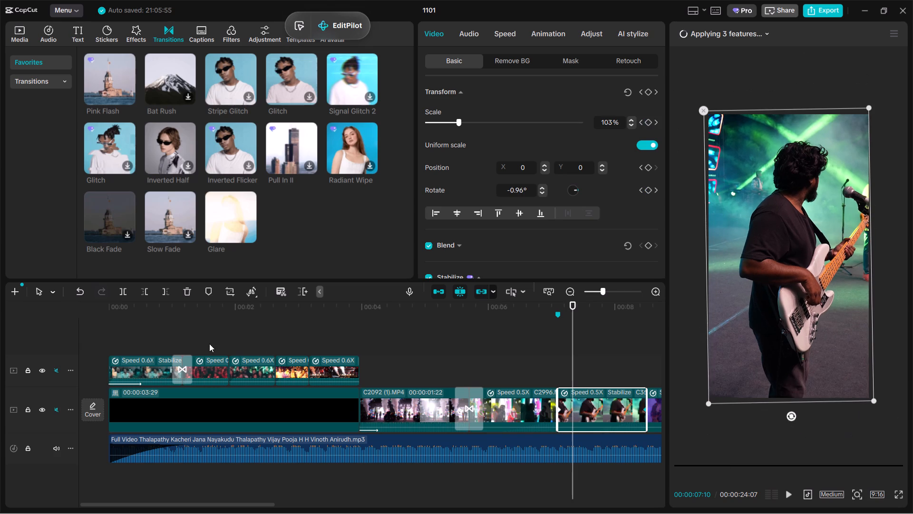
click(301, 140)
drag(301, 140, 280, 364)
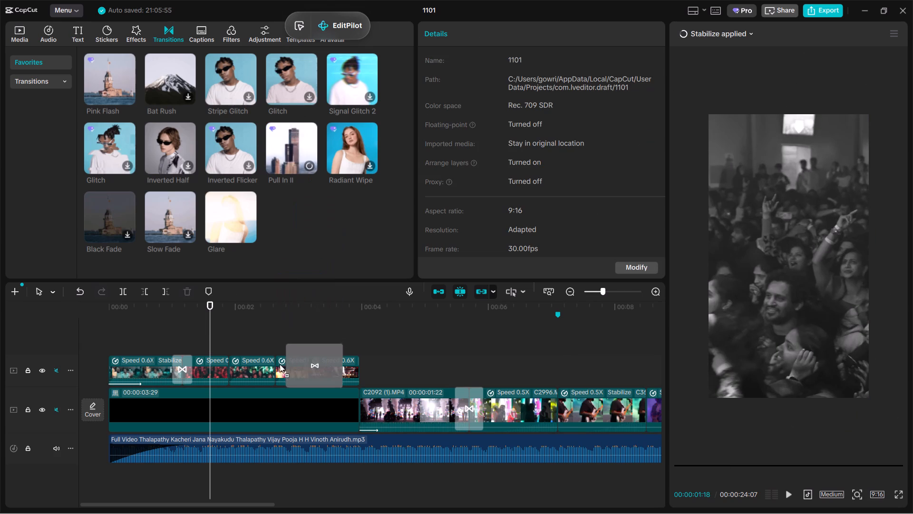
drag(280, 364, 281, 365)
click(261, 339)
key(space)
key(space)
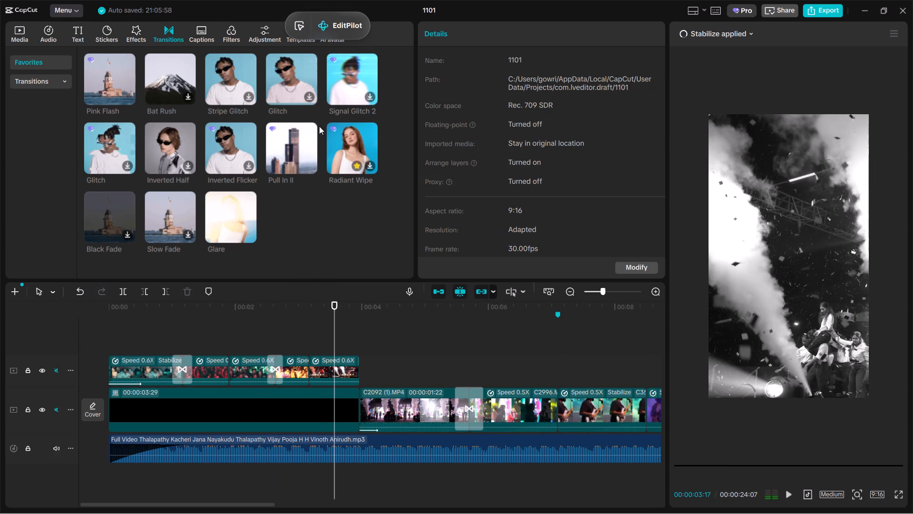
Add Pull In II between the fourth and fifth overlay clips, accepting duplicate frames, and play it back.
drag(299, 128, 313, 370)
click(247, 334)
click(525, 290)
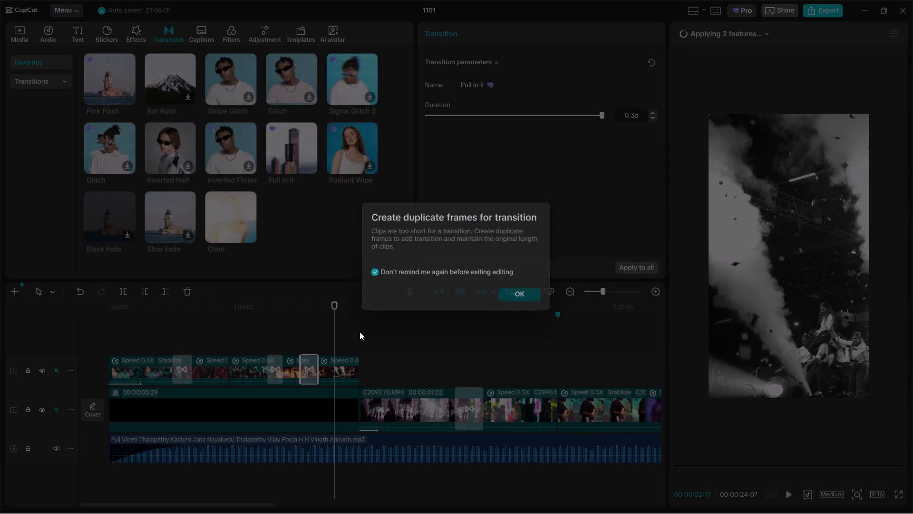
click(286, 334)
click(275, 335)
click(268, 336)
drag(268, 336, 257, 339)
key(space)
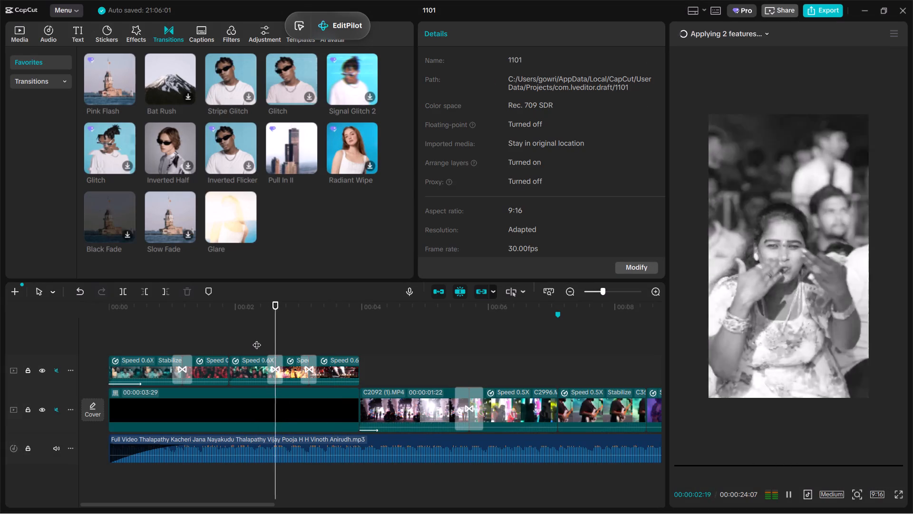
key(space)
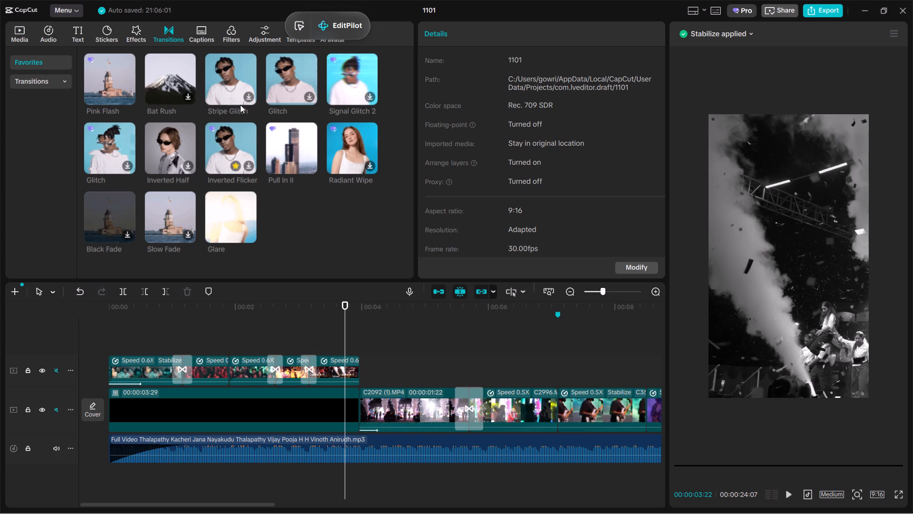
Add the favourite Stripe Glitch transition between the second and third overlay clips and play through into the concert footage.
click(234, 83)
drag(234, 83, 226, 360)
click(210, 327)
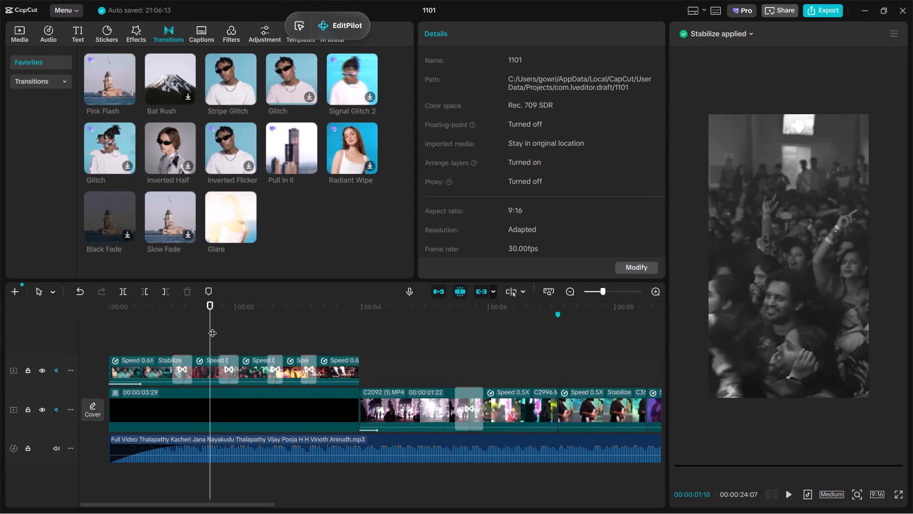
key(space)
key(space)
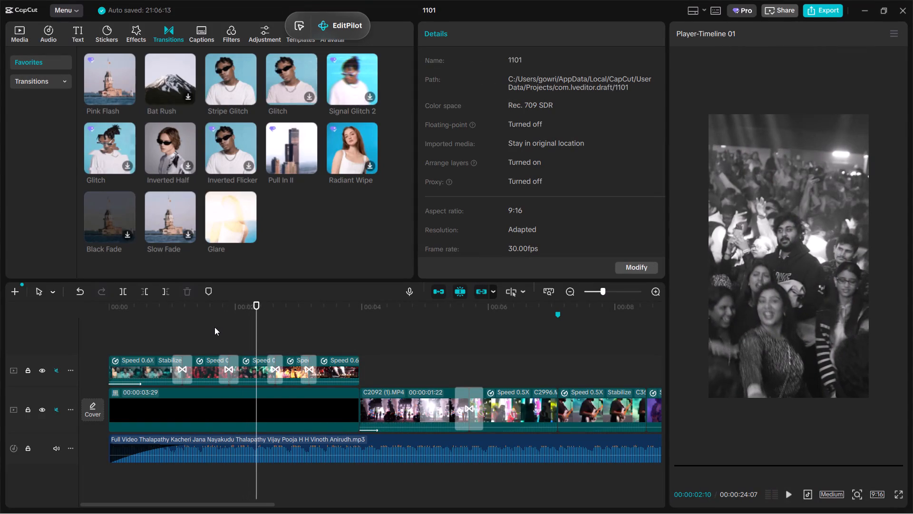
key(space)
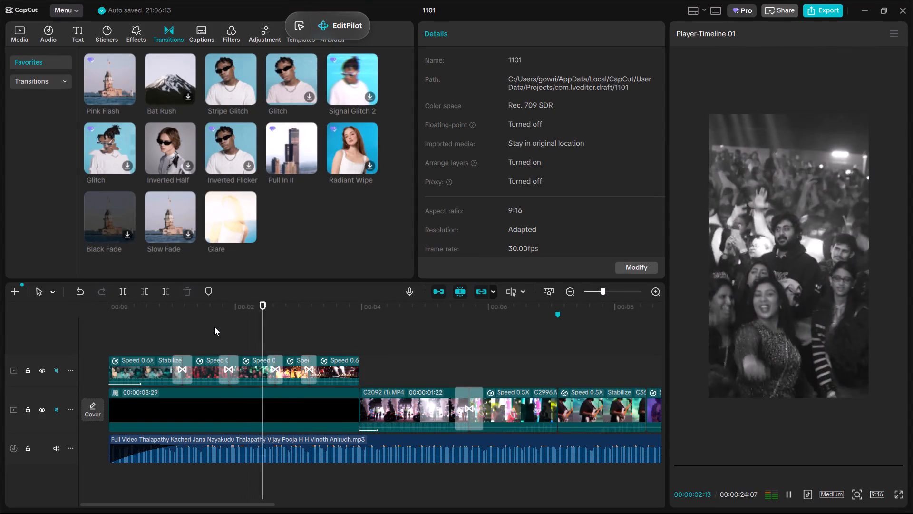
ctrl+scroll(214, 327, down, 7)
ctrl+scroll(214, 327, up, 7)
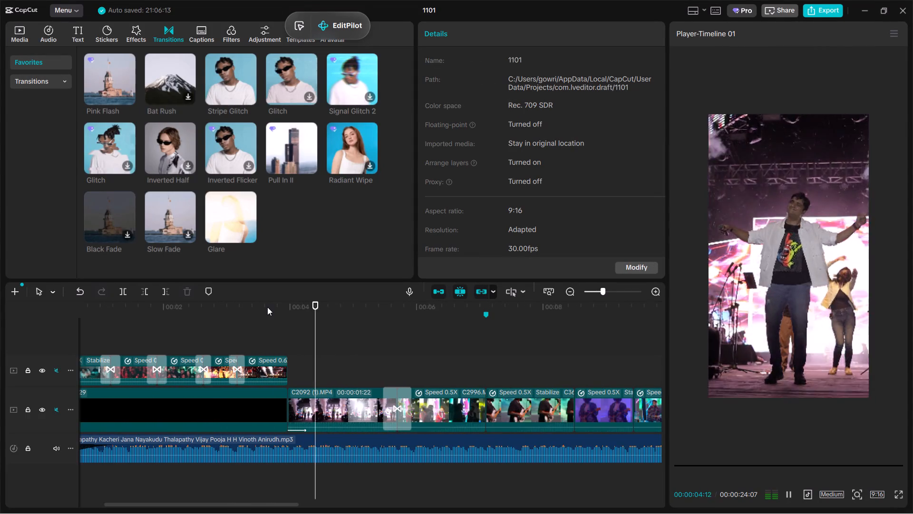
ctrl+scroll(267, 307, down, 3)
Play the crowd intro from the start, and scrub through the timeline to check the concert footage up to the C2996.MP4 clip.
click(299, 349)
drag(299, 349, 289, 348)
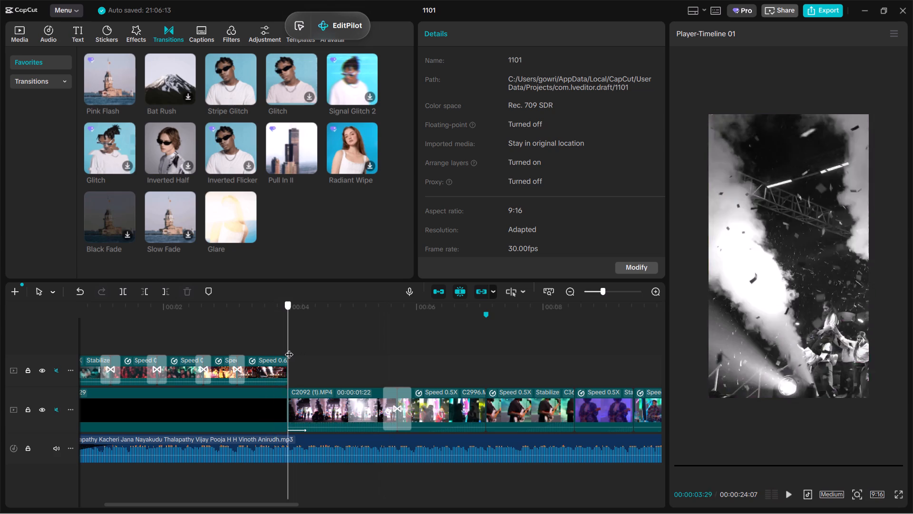
drag(289, 348, 288, 350)
click(285, 333)
drag(285, 333, 0, 283)
key(space)
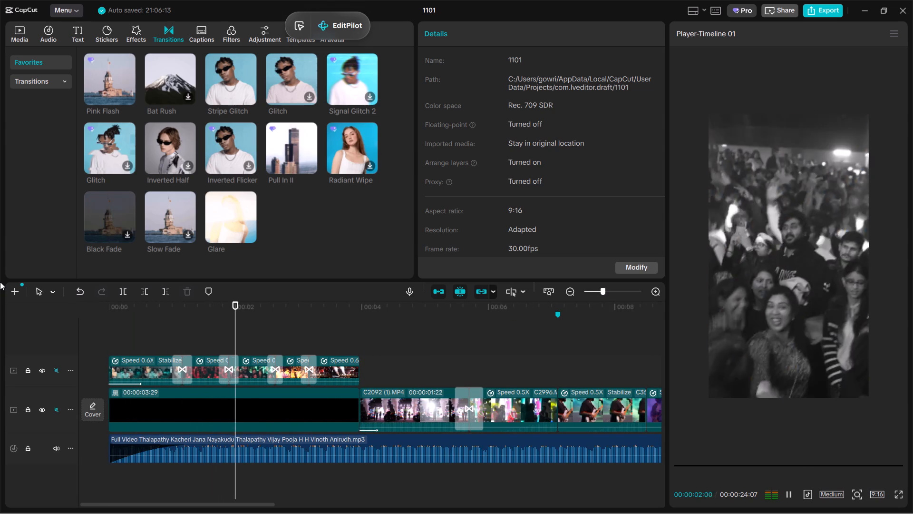
key(space)
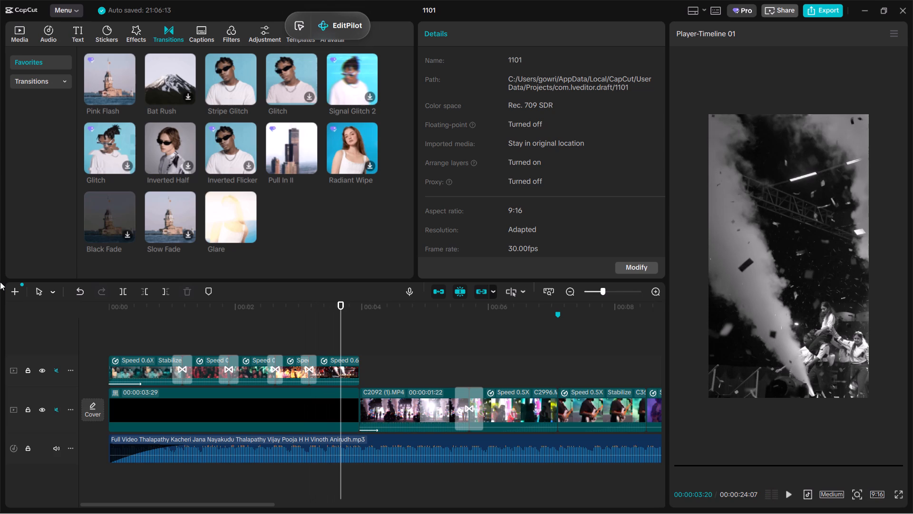
click(319, 337)
drag(319, 337, 912, 342)
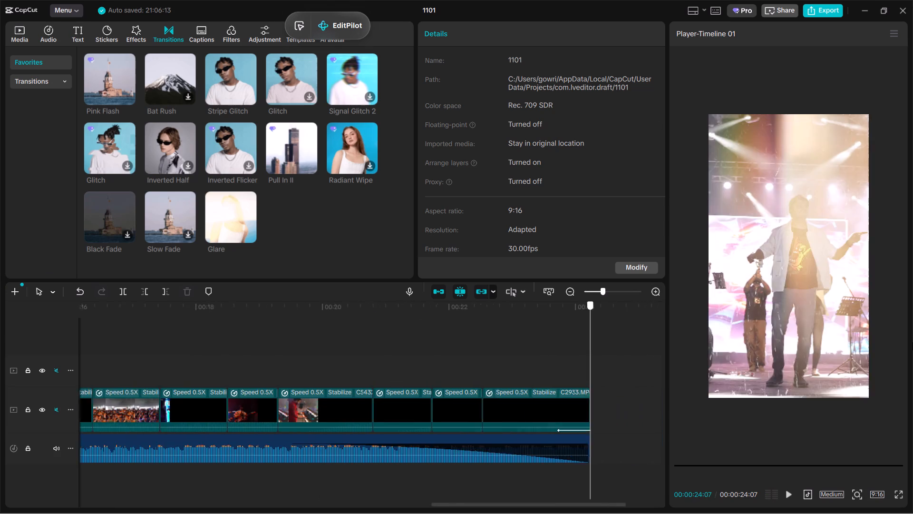
drag(912, 342, 460, 359)
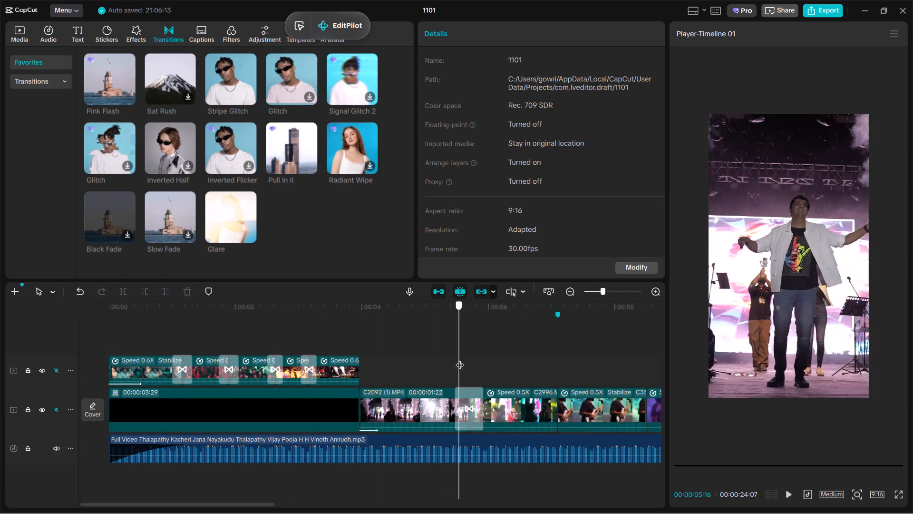
drag(460, 359, 0, 362)
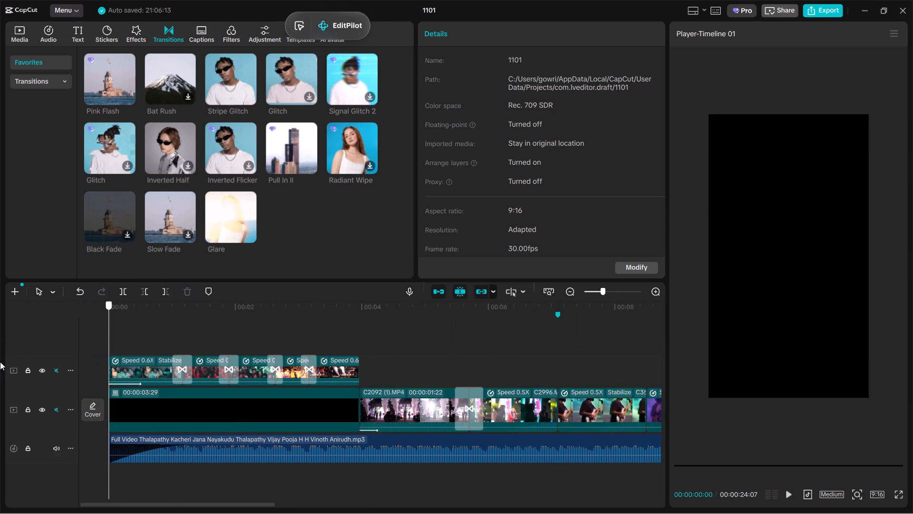
drag(0, 362, 464, 382)
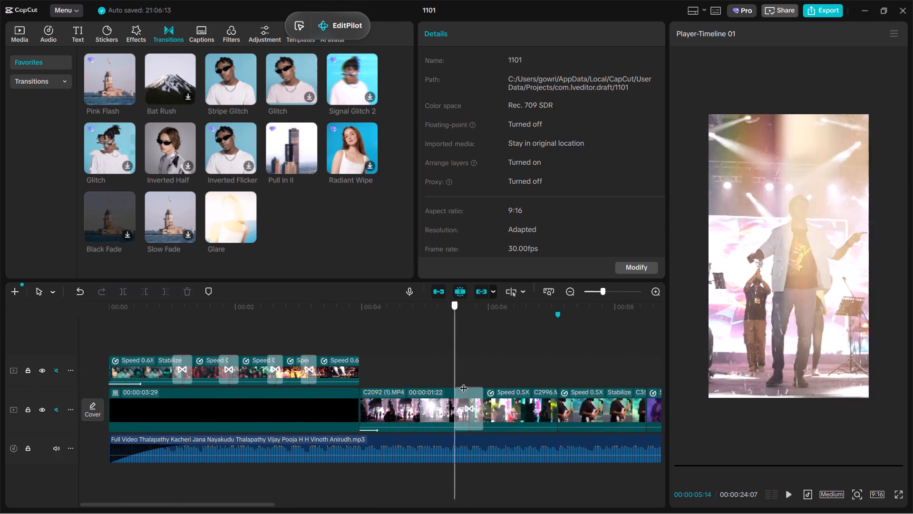
drag(464, 382, 507, 415)
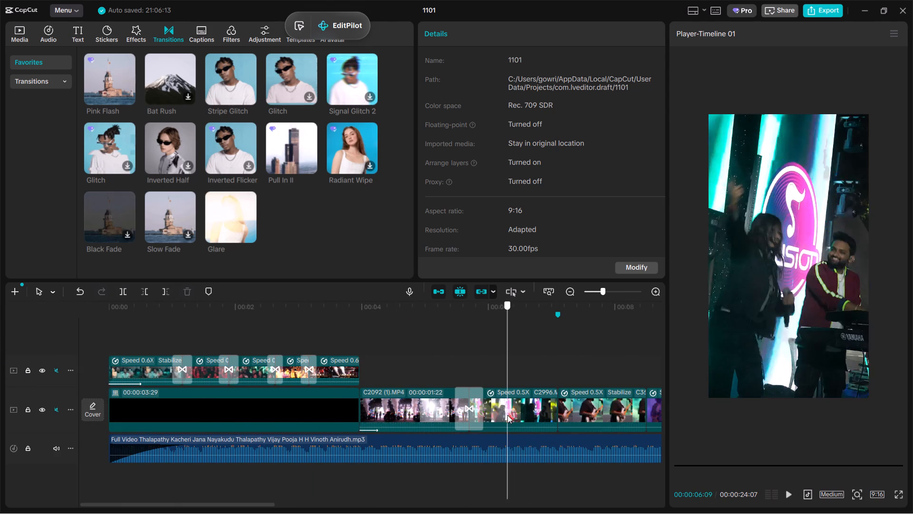
drag(507, 415, 524, 422)
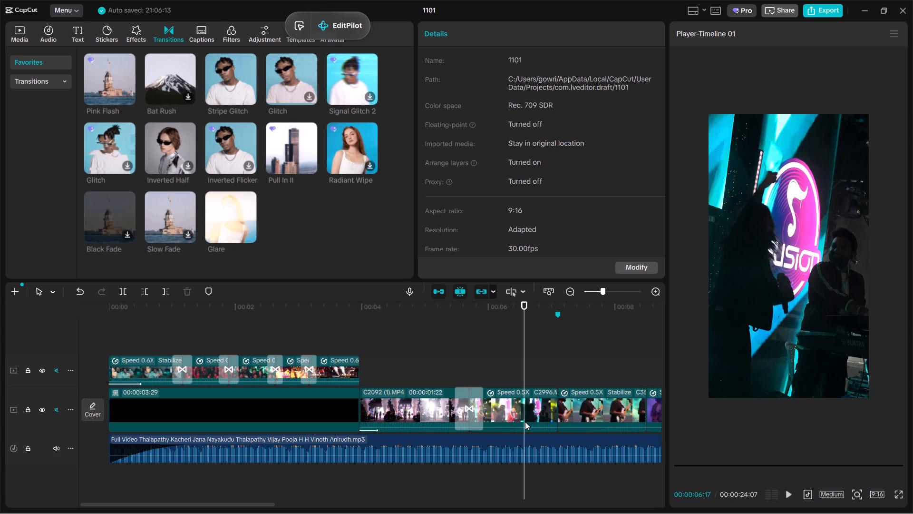
Add the favourite Inverted Flicker transition between C2996.MP4 and the black-shirted guitarist clip, and play it back.
key(Return)
click(217, 142)
drag(217, 142, 556, 387)
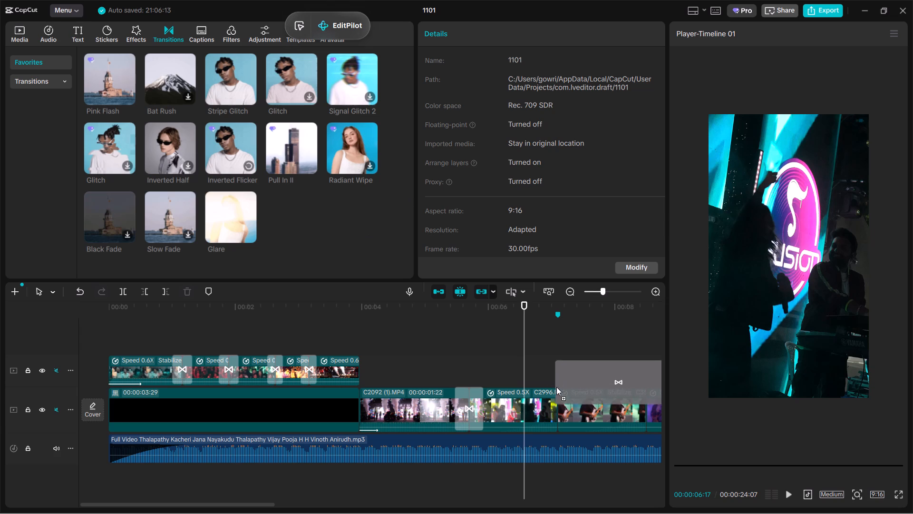
drag(556, 387, 555, 389)
double_click(537, 373)
drag(537, 372, 457, 392)
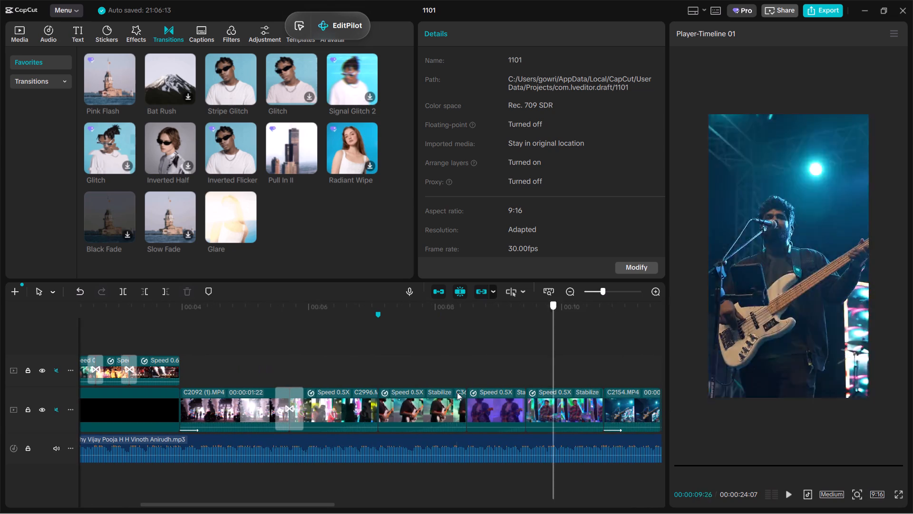
drag(457, 392, 296, 387)
drag(235, 150, 367, 399)
click(362, 377)
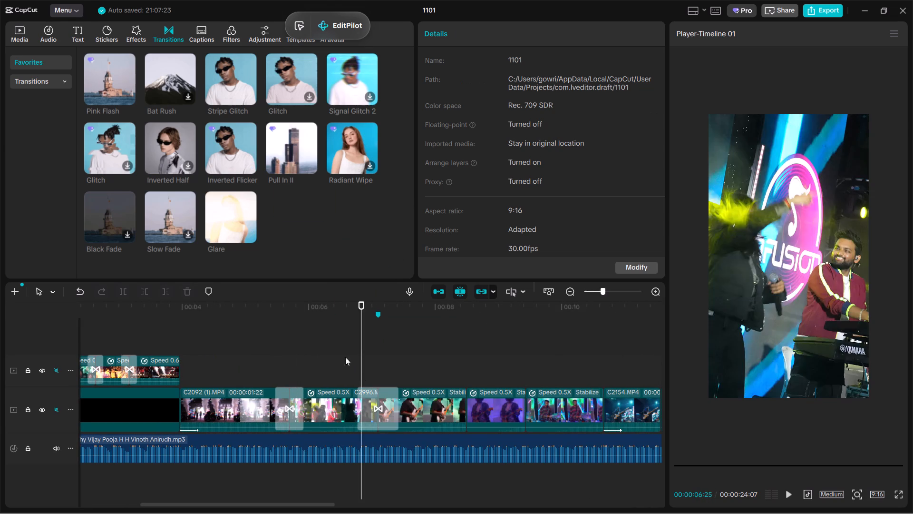
click(341, 353)
text(b)
key(space)
ctrl+scroll(340, 353, down, 6)
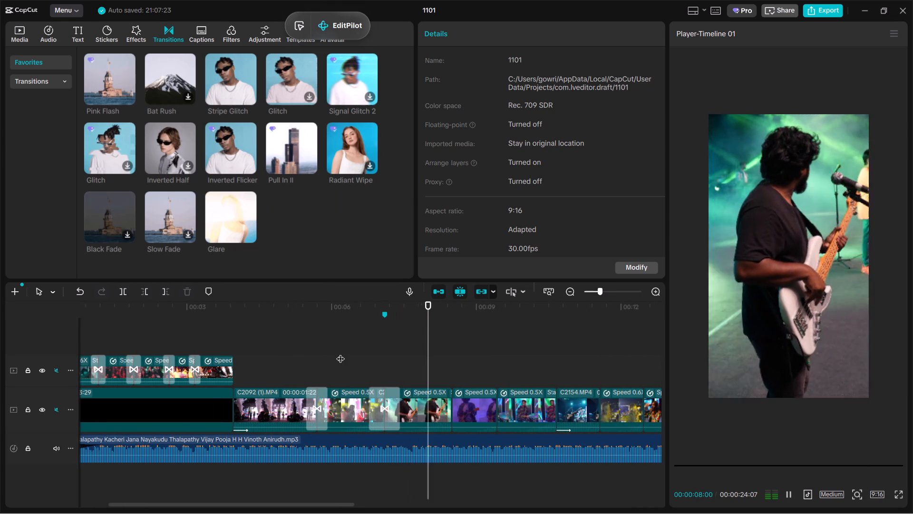
key(space)
Add the favourite Glitch transition between the black-shirted guitarist clip and the purple-lit guitarist clip, and play it back.
click(275, 70)
drag(275, 70, 471, 403)
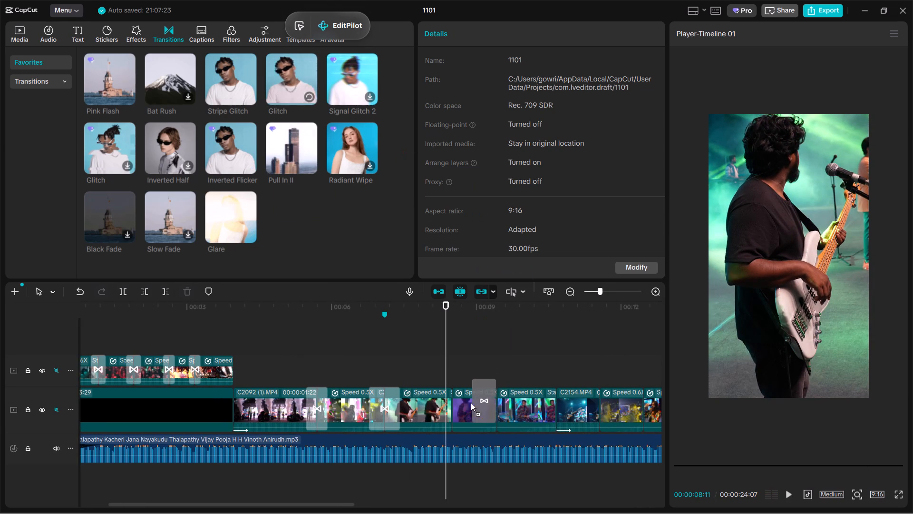
drag(471, 403, 458, 411)
click(435, 364)
click(434, 364)
key(space)
ctrl+scroll(434, 364, up, 5)
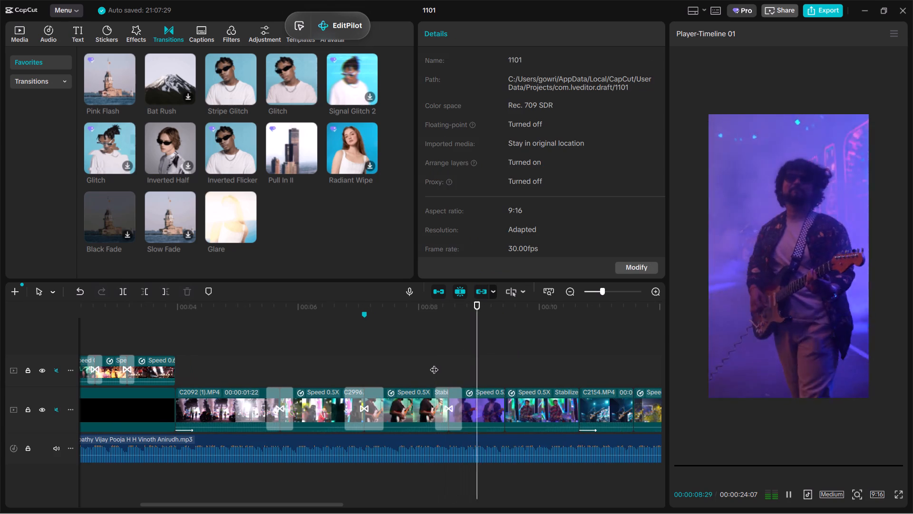
key(space)
Add the favourite Pink Flash transition between the purple-lit guitarist clip and the drummer clip, and play it back.
click(99, 63)
drag(108, 69, 522, 388)
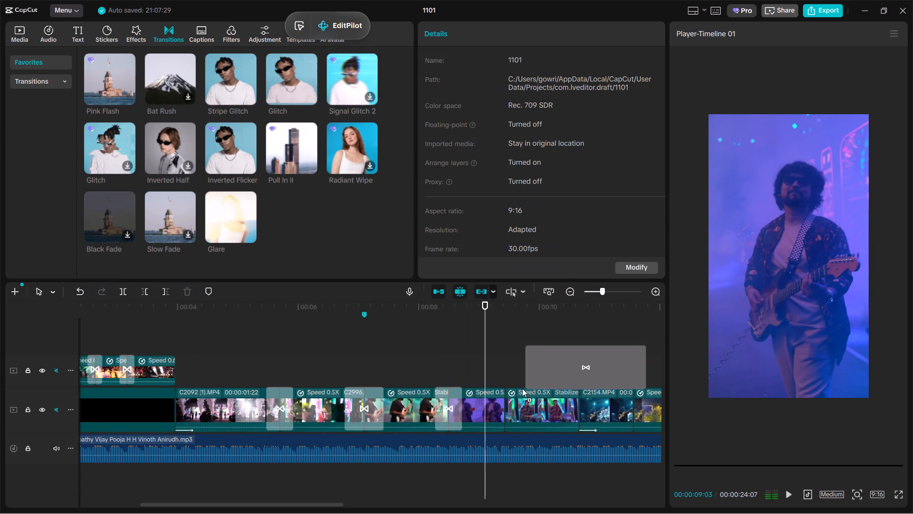
drag(522, 388, 513, 403)
click(483, 369)
key(space)
key(space)
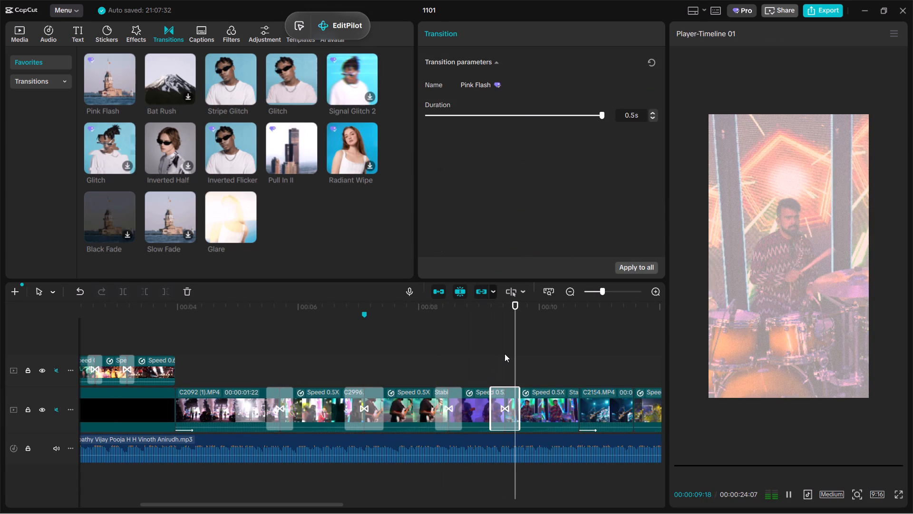
Shorten the Pink Flash and Glitch transitions, and set the Inverted Flicker transition's duration to 0.5s.
drag(557, 119, 548, 119)
click(447, 396)
click(549, 97)
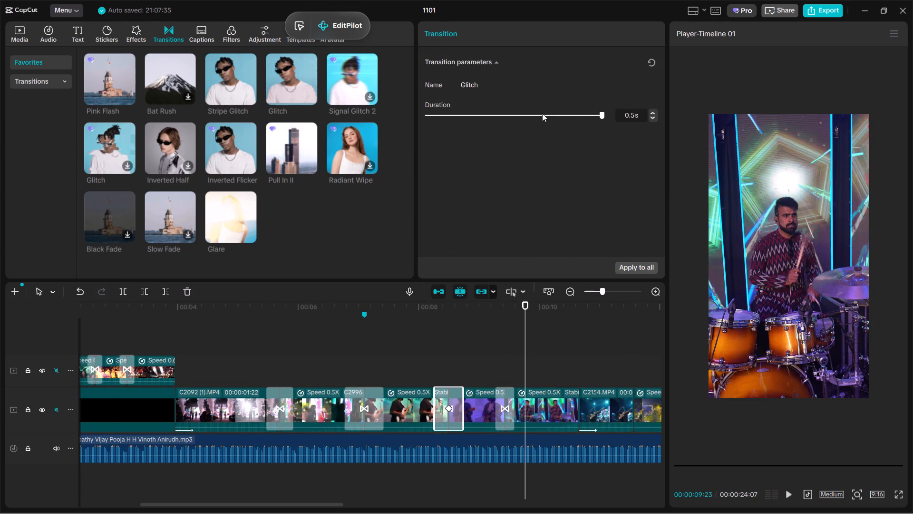
click(542, 115)
click(358, 423)
click(548, 113)
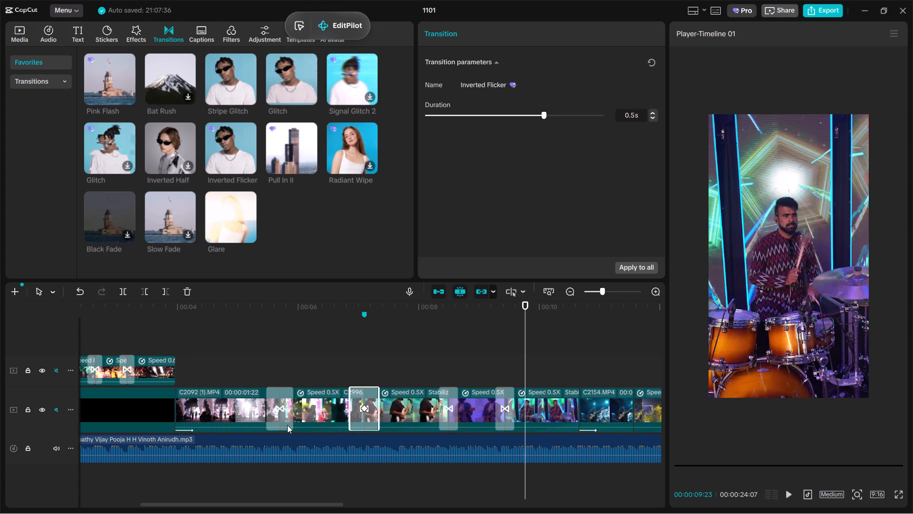
click(283, 422)
Play the main track from the C2092 (1).MP4 clip through the shortened transitions into the drummer clip.
click(234, 368)
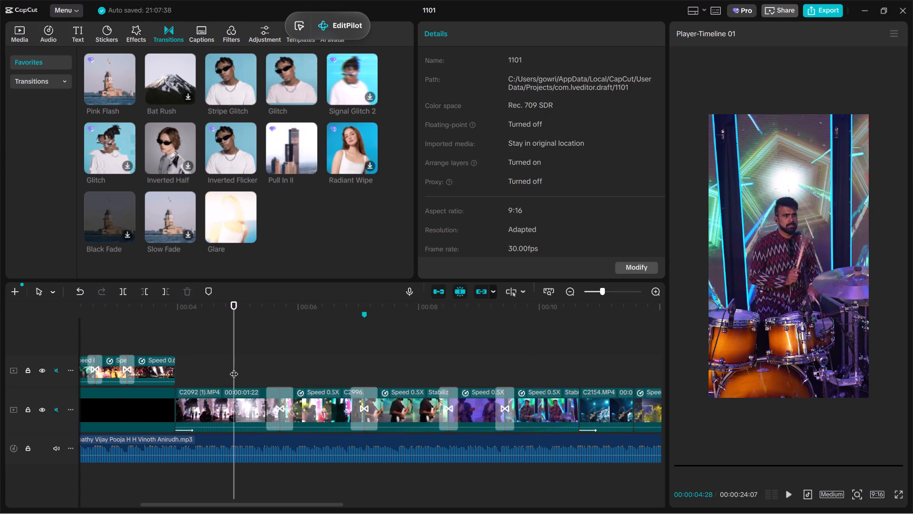
key(space)
ctrl+scroll(234, 368, down, 5)
ctrl+scroll(234, 368, up, 9)
ctrl+scroll(234, 368, down, 11)
ctrl+scroll(234, 368, up, 11)
ctrl+scroll(234, 368, down, 14)
ctrl+scroll(234, 368, up, 9)
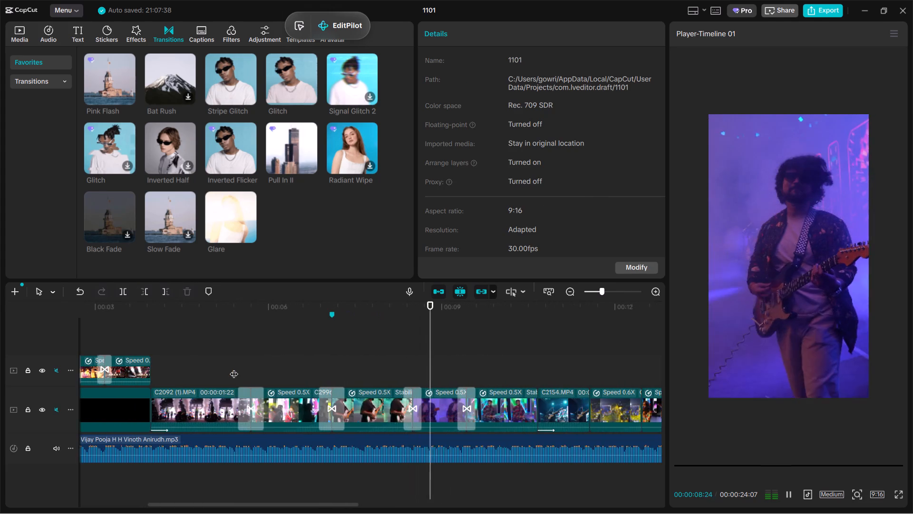
ctrl+scroll(234, 368, down, 12)
ctrl+scroll(234, 368, up, 10)
key(space)
key(space)
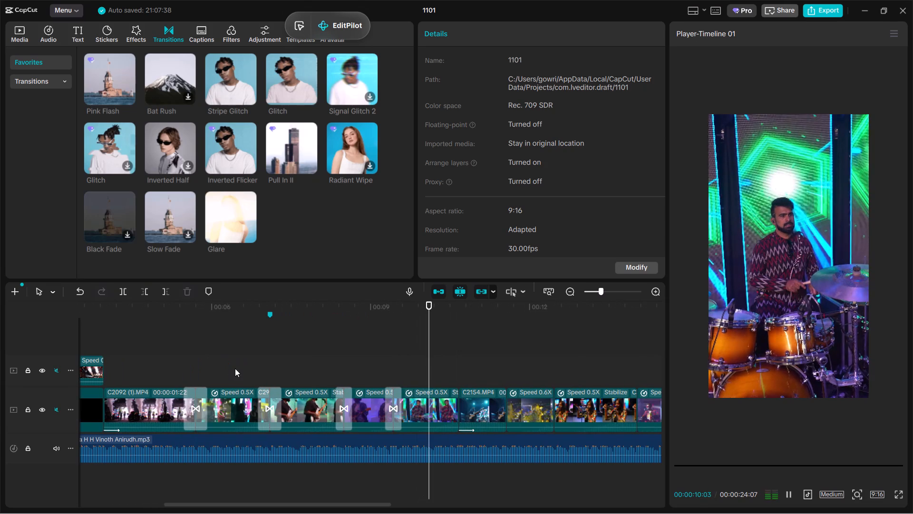
key(space)
Add a Transform keyframe to the drummer clip and move it to the clip's start.
click(429, 376)
click(435, 418)
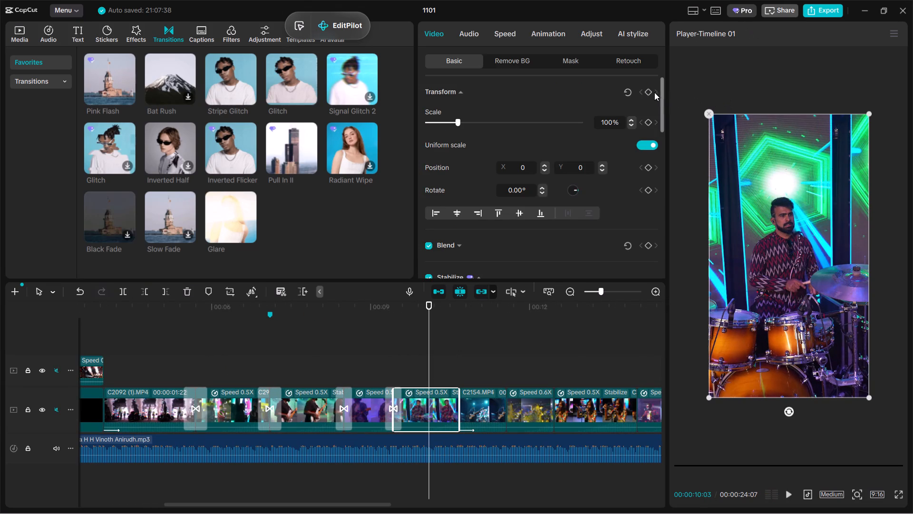
click(651, 93)
drag(425, 409, 363, 414)
Keyframe the drummer clip at -6.52° rotation and 127% scale, move that keyframe to the clip's end, and play it back.
drag(789, 415, 808, 422)
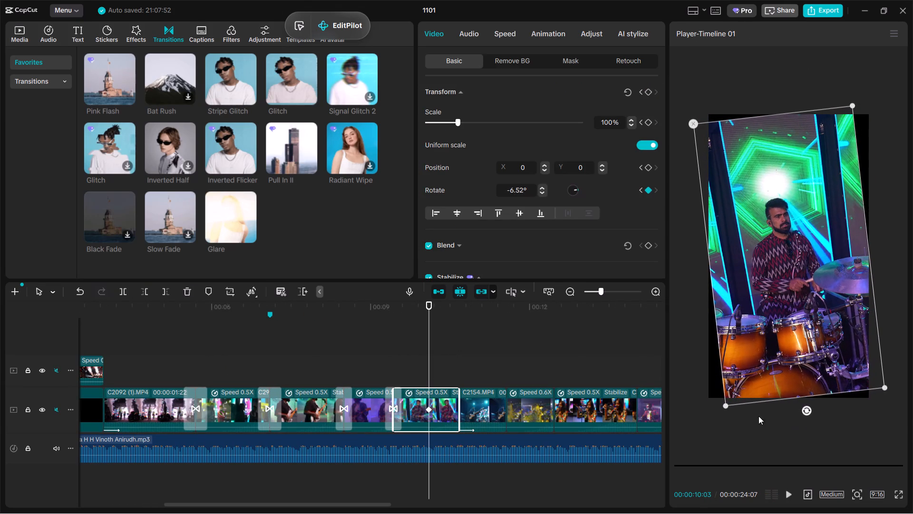
drag(725, 409, 703, 468)
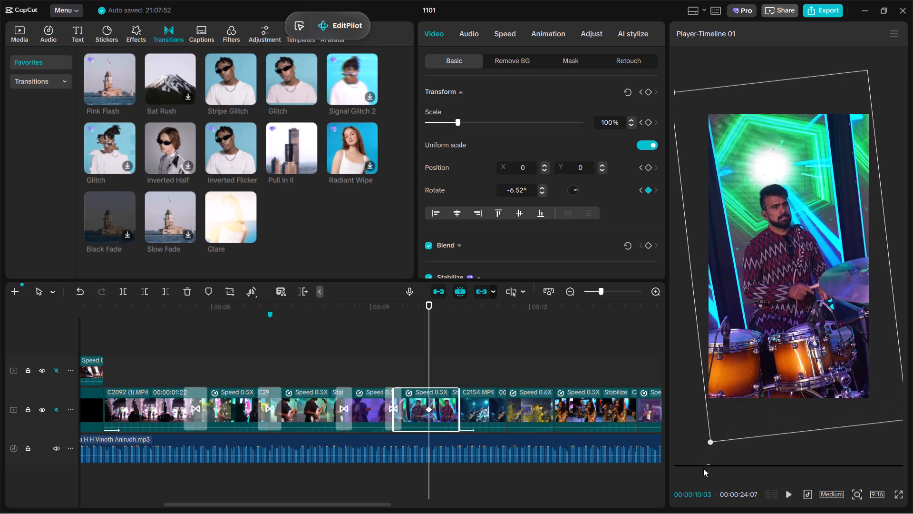
drag(703, 468, 701, 475)
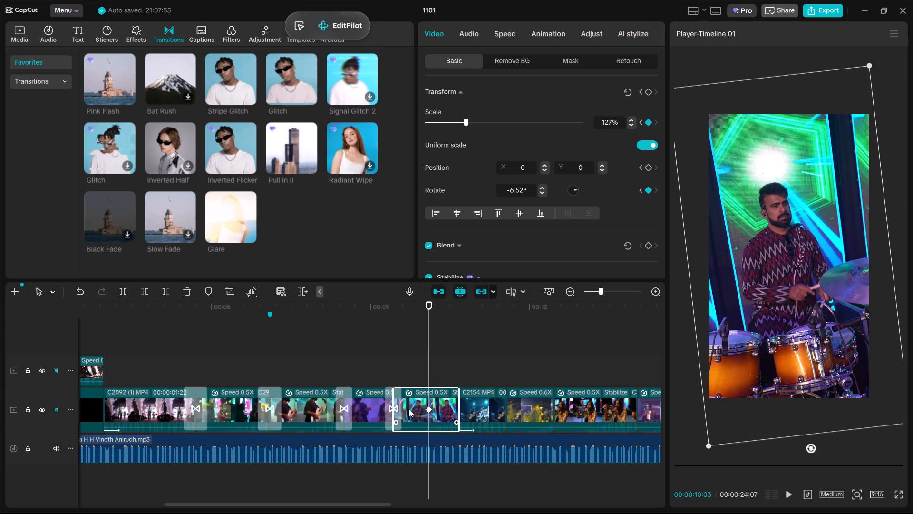
drag(431, 411, 912, 473)
click(361, 364)
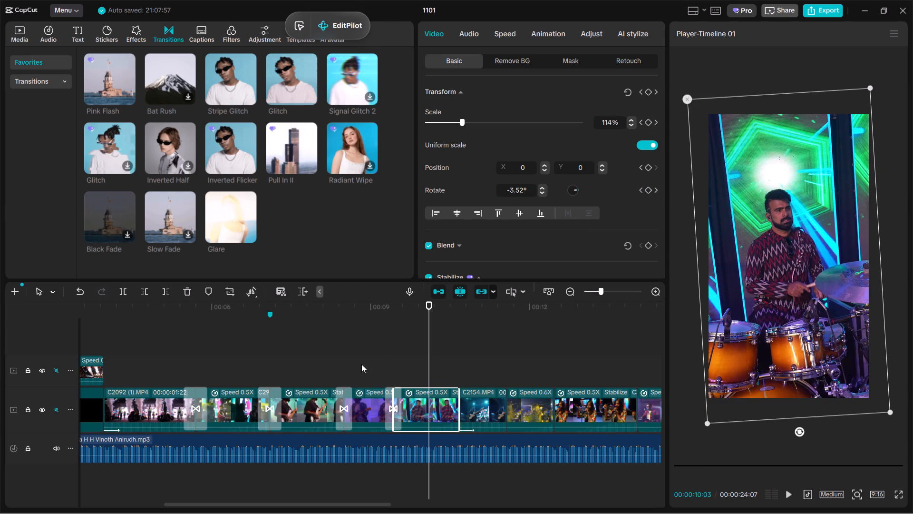
key(space)
key(space)
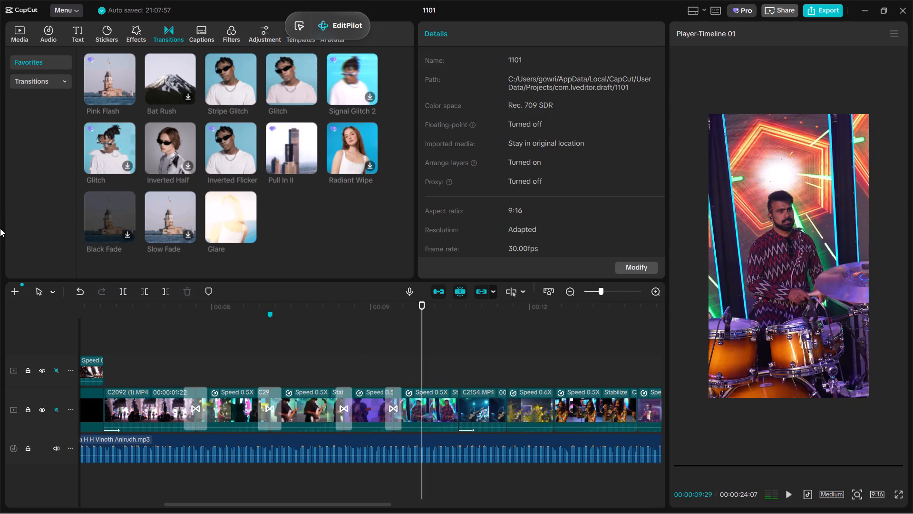
key(space)
ctrl+scroll(13, 247, down, 5)
key(space)
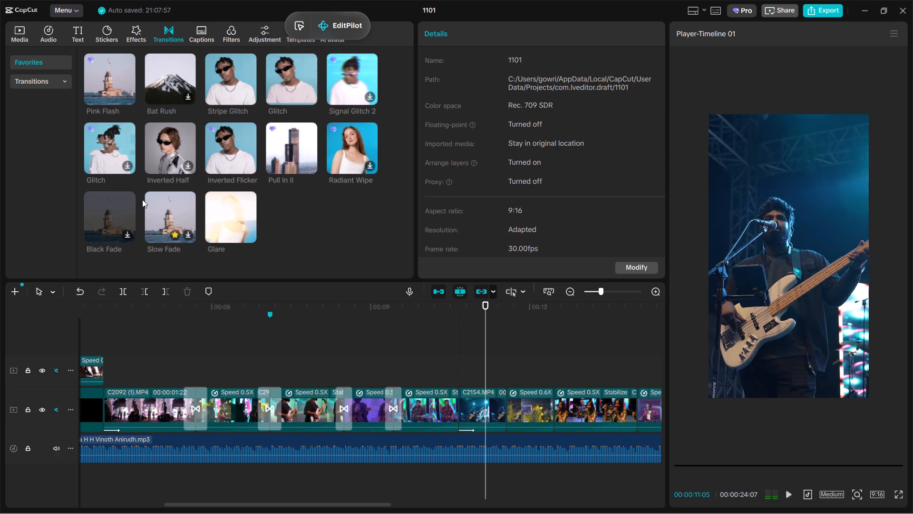
Add the favourite Pull In II transition between the drummer clip and C2154.MP4, shorten its duration, and play it back.
drag(270, 149, 444, 407)
click(431, 376)
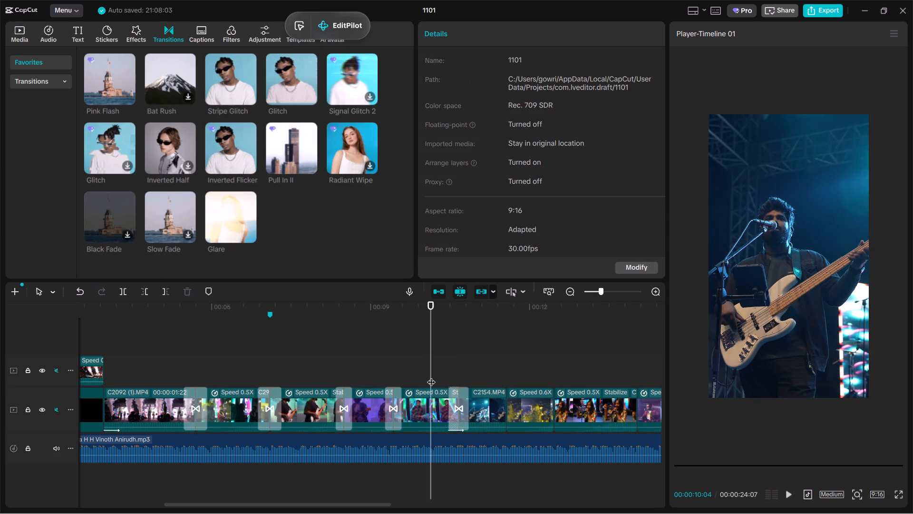
key(space)
key(space)
click(465, 415)
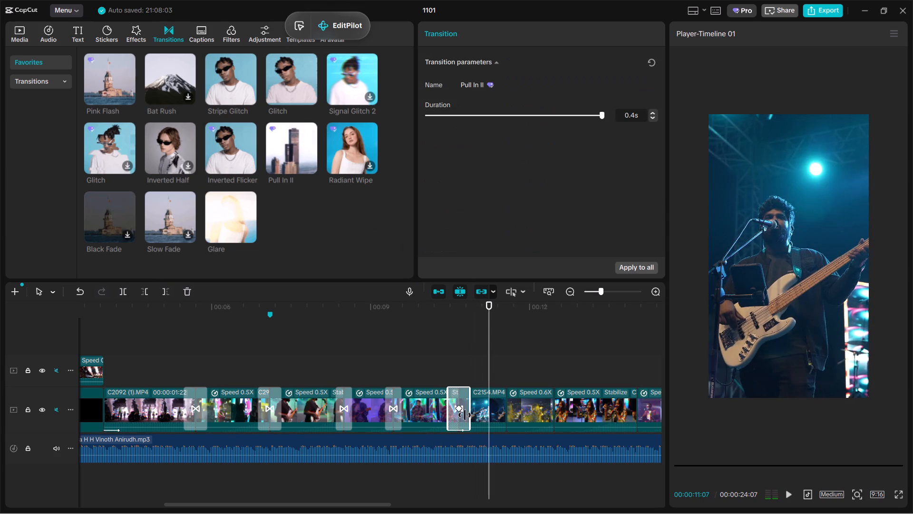
click(529, 116)
click(434, 328)
key(space)
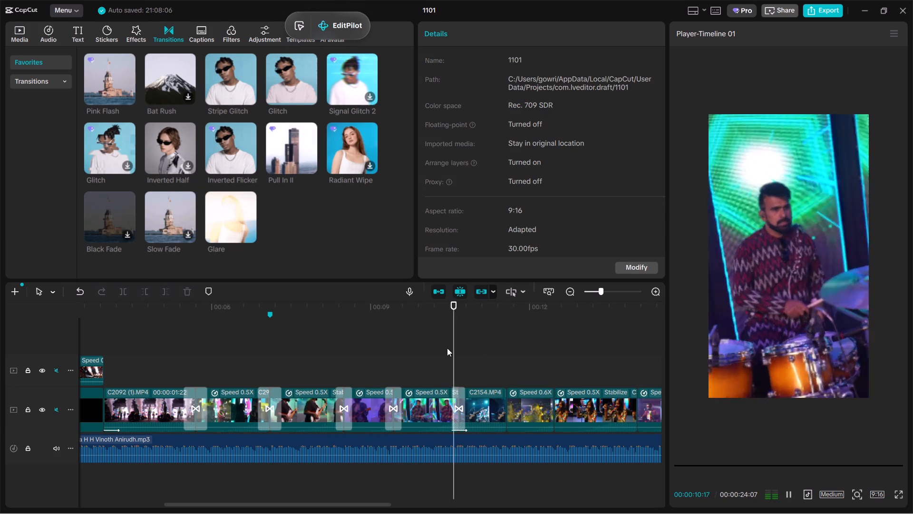
key(space)
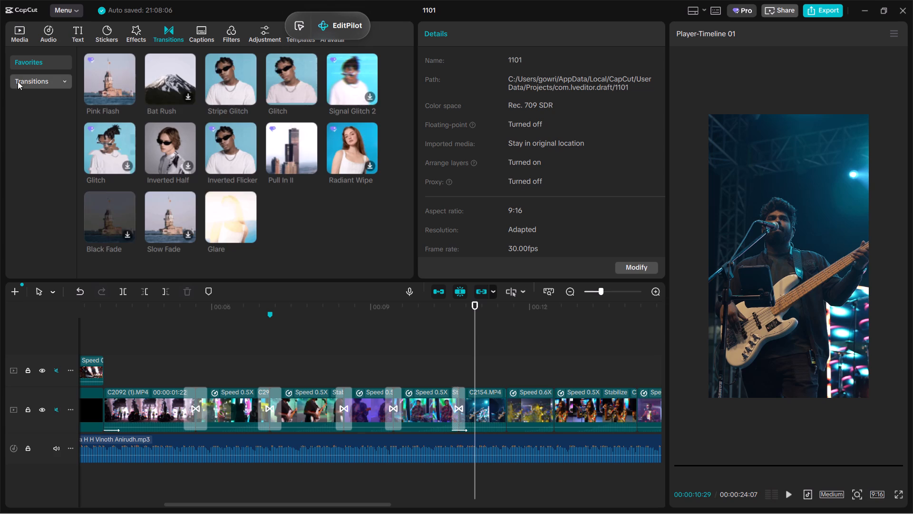
Search the transition library for "микс", add Mix between C2154.MP4 and the following 0.6X clip, and play it back.
click(18, 81)
click(224, 101)
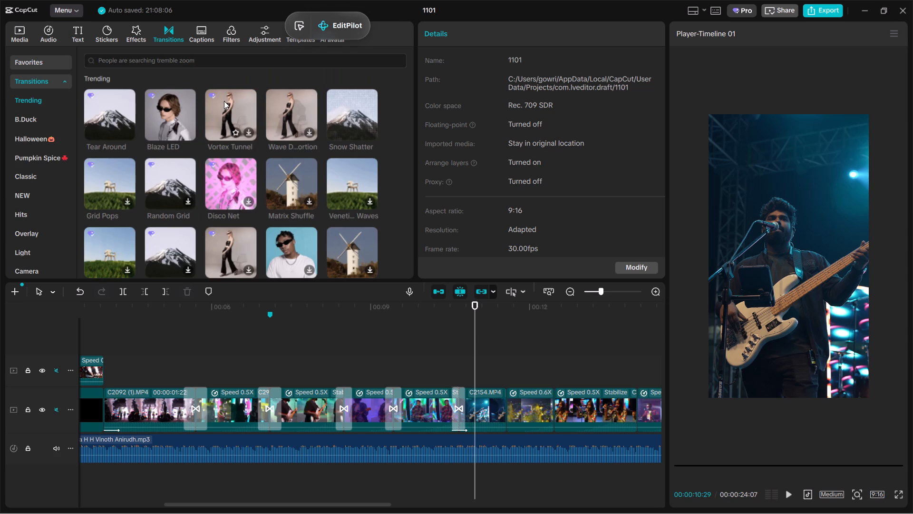
click(173, 65)
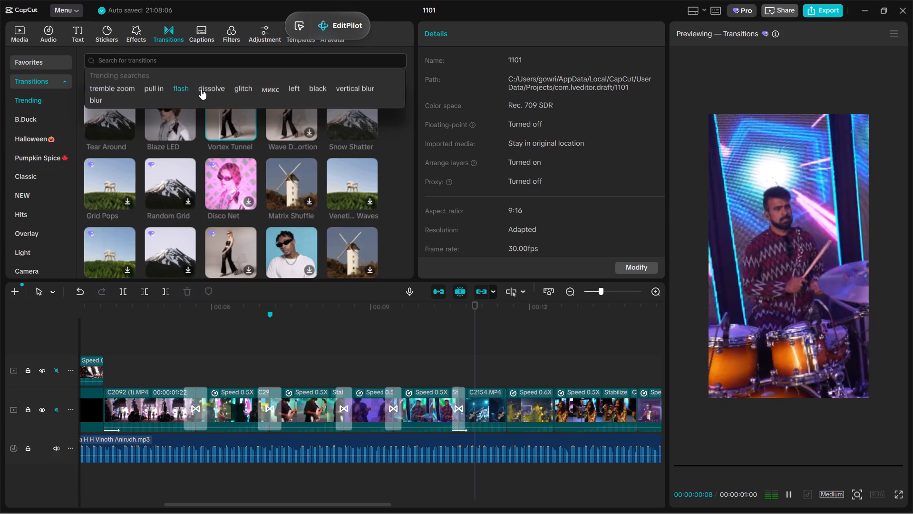
click(274, 90)
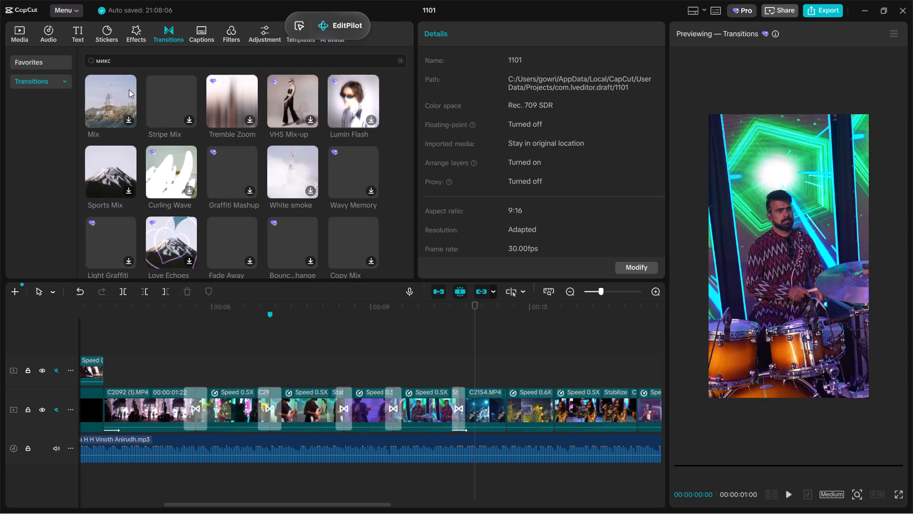
click(239, 92)
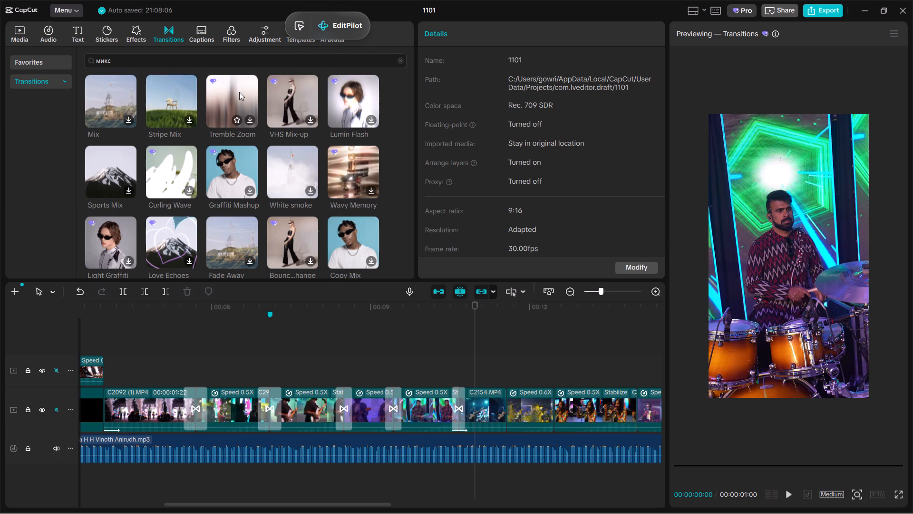
drag(97, 92, 501, 400)
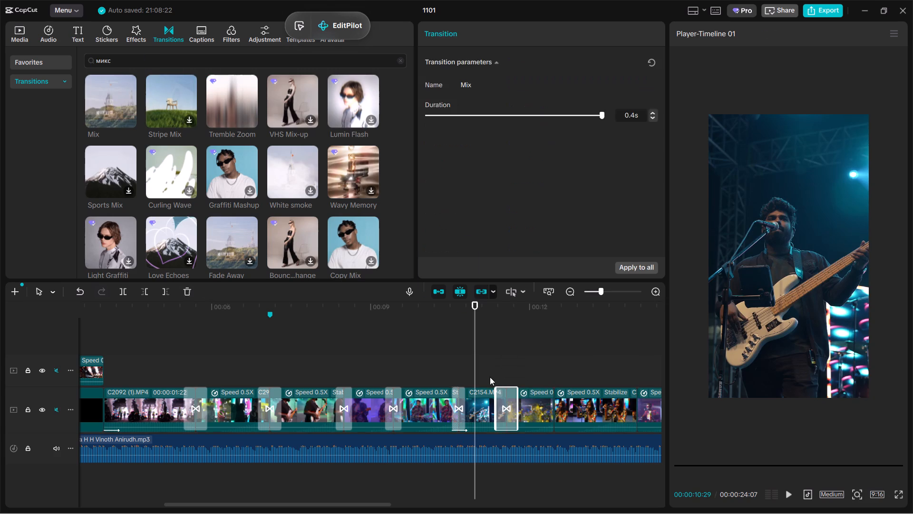
click(488, 374)
key(space)
key(space)
click(488, 371)
key(space)
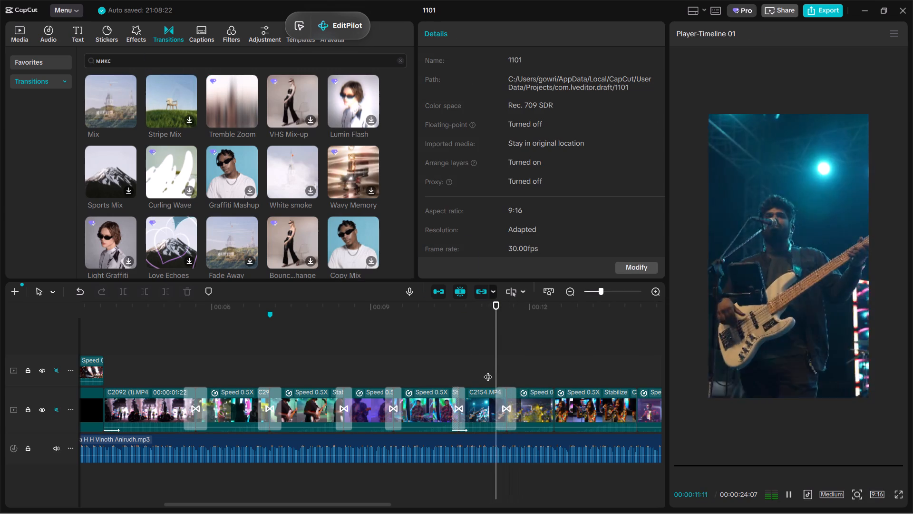
key(space)
Apply the favourite Unfold entrance animation to the female singer's 0.5X clip and scrub through it.
key(space)
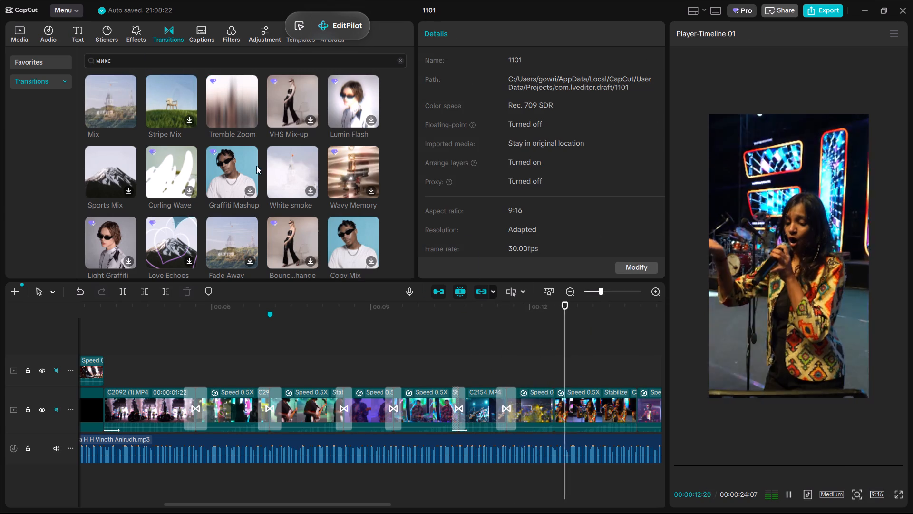
key(space)
click(591, 416)
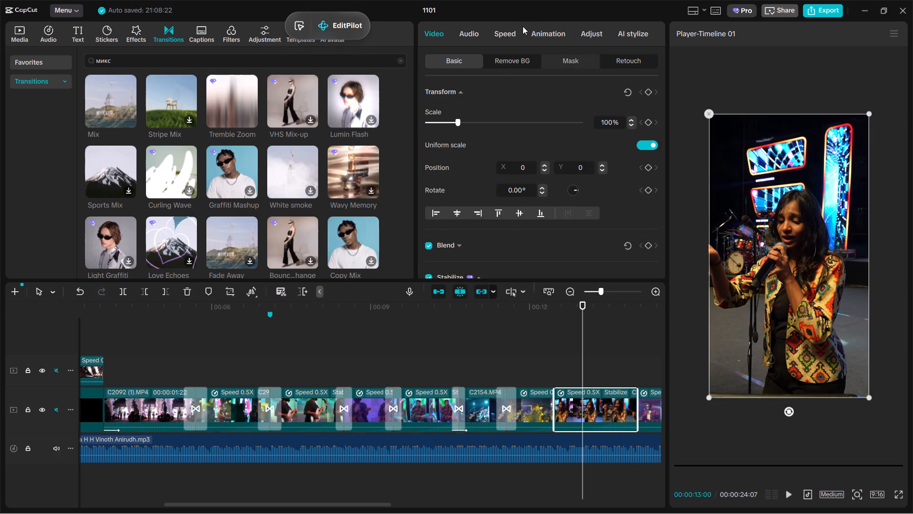
click(536, 40)
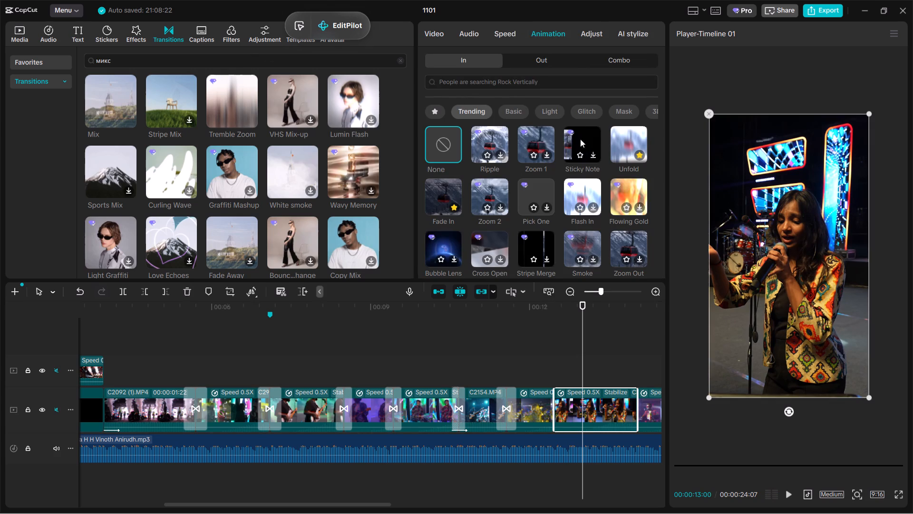
click(431, 114)
click(584, 141)
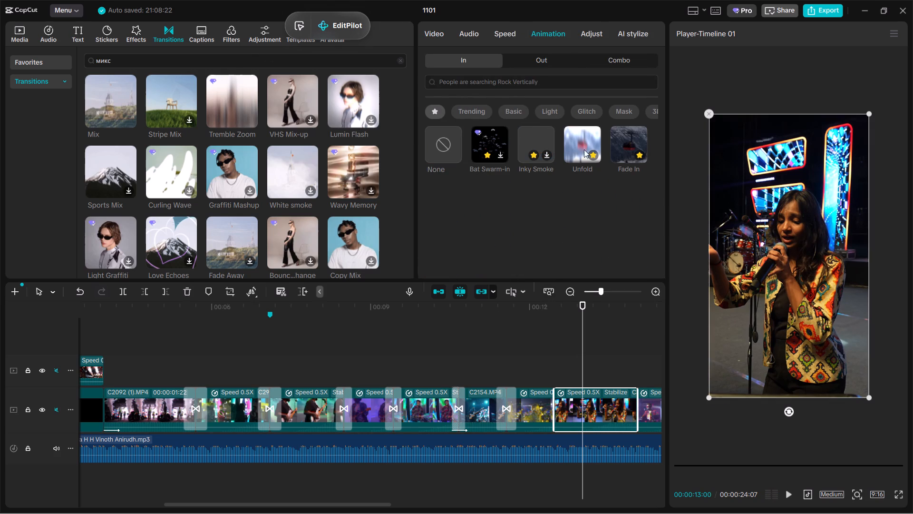
click(554, 268)
click(547, 270)
click(551, 359)
drag(554, 360, 633, 372)
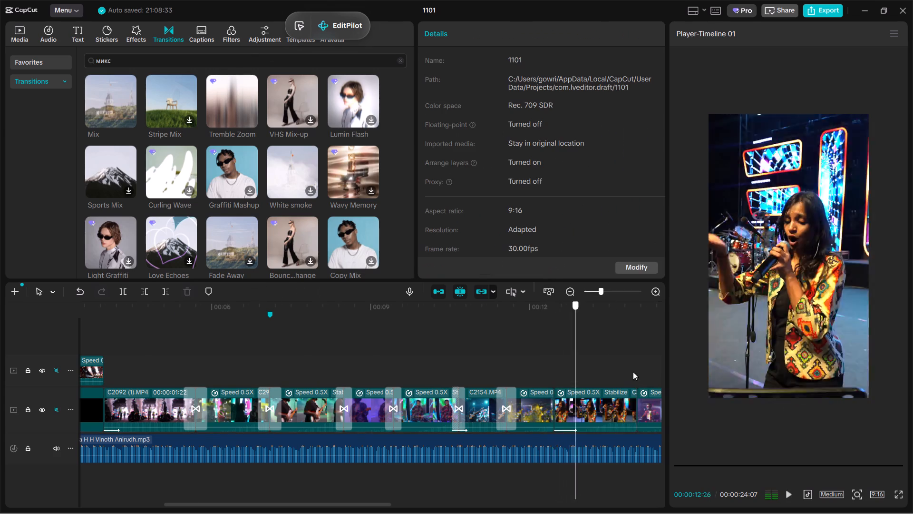
drag(633, 372, 336, 393)
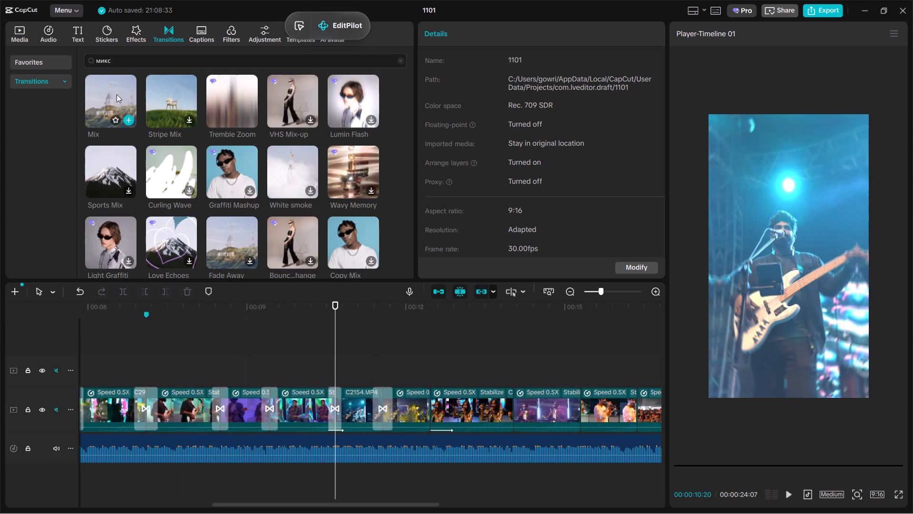
Add the favourite Pull In II transition between the female singer clip and the keyboardist clip, and play it back.
click(44, 78)
click(44, 64)
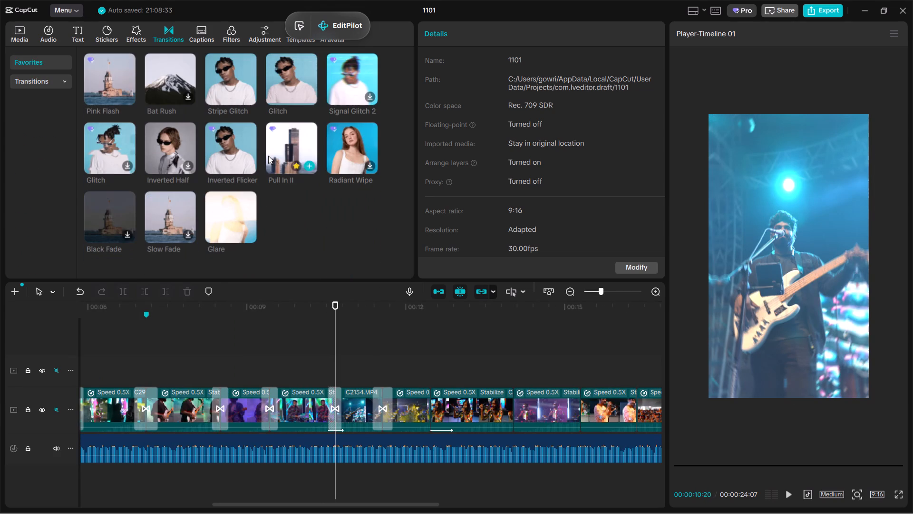
drag(272, 155, 509, 396)
click(486, 371)
key(space)
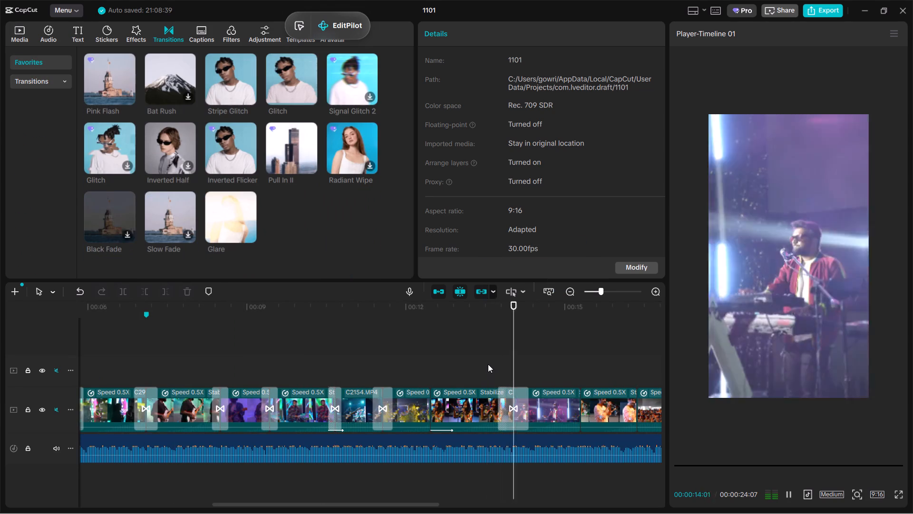
ctrl+scroll(488, 364, down, 8)
ctrl+scroll(488, 361, up, 8)
key(space)
Keyframe the keyboardist clip's Transform from its original framing at the start to 4.62° rotation and 127% scale at the end, and play it back.
click(549, 357)
click(548, 421)
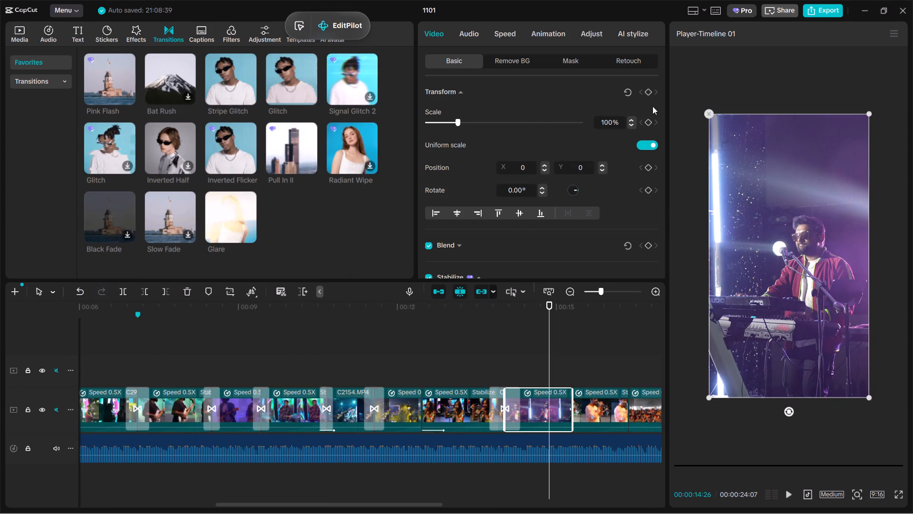
click(647, 96)
drag(547, 413, 446, 430)
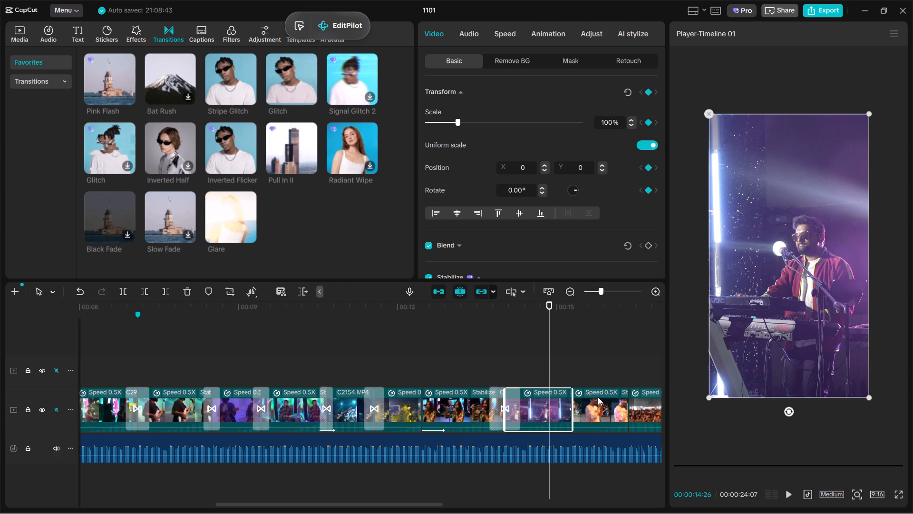
drag(789, 414, 777, 416)
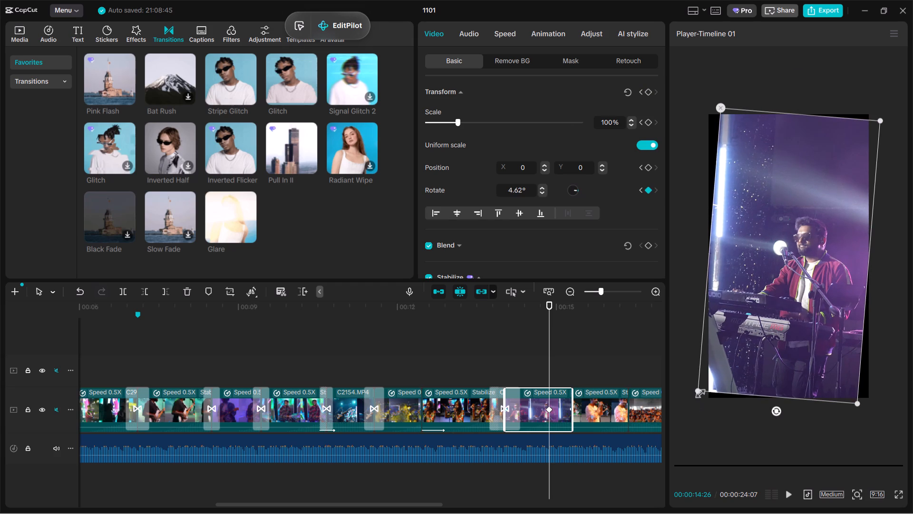
drag(699, 393, 689, 463)
drag(548, 412, 620, 431)
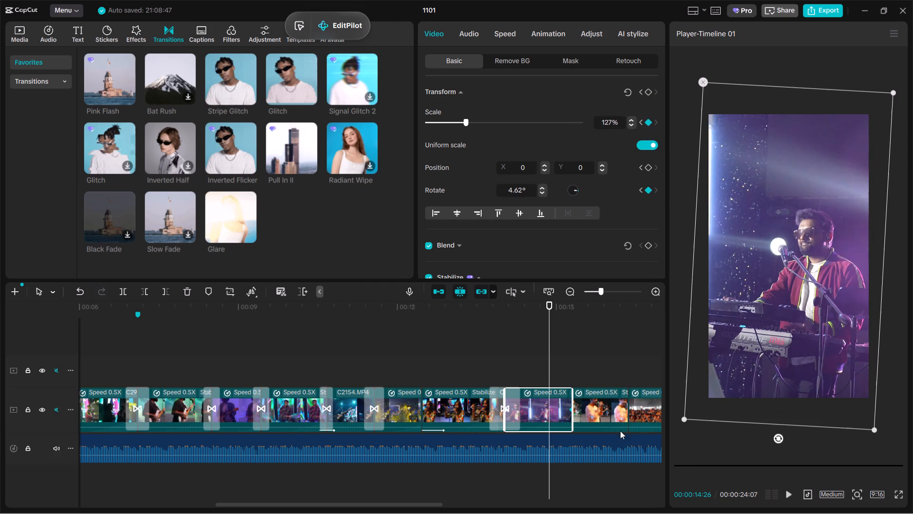
drag(620, 431, 699, 424)
click(449, 347)
key(space)
ctrl+scroll(448, 344, down, 3)
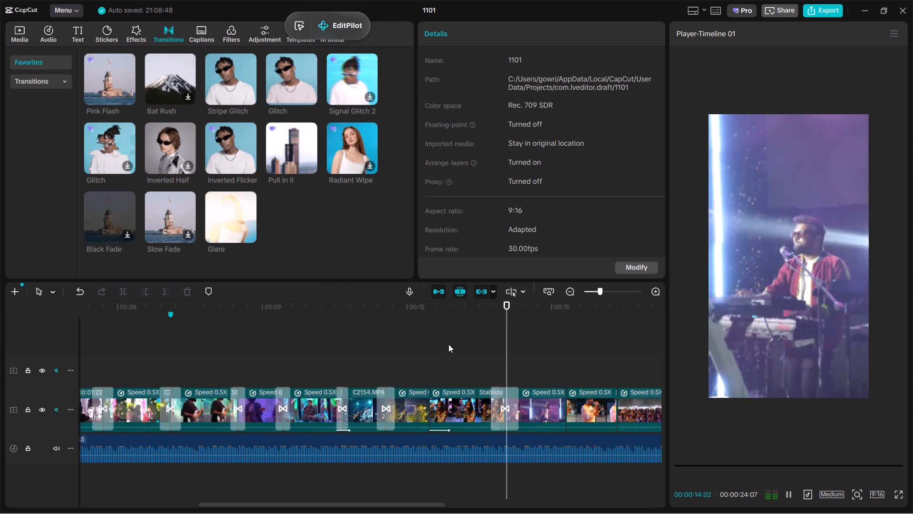
ctrl+scroll(448, 344, up, 5)
ctrl+scroll(448, 344, down, 5)
ctrl+scroll(448, 344, up, 7)
key(space)
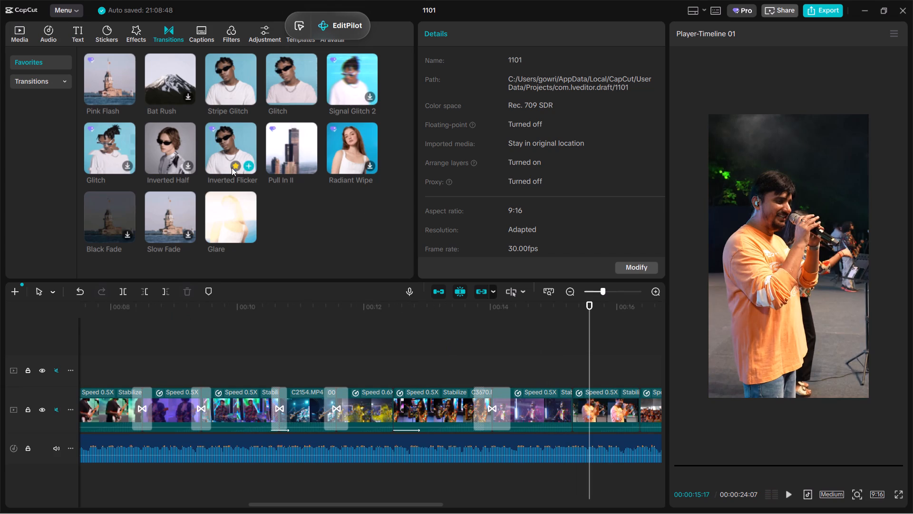
Add the favourite Glitch transition between the keyboardist clip and the orange-shirted singer clip, and play it back.
key(space)
key(space)
drag(301, 83, 591, 408)
click(547, 352)
key(space)
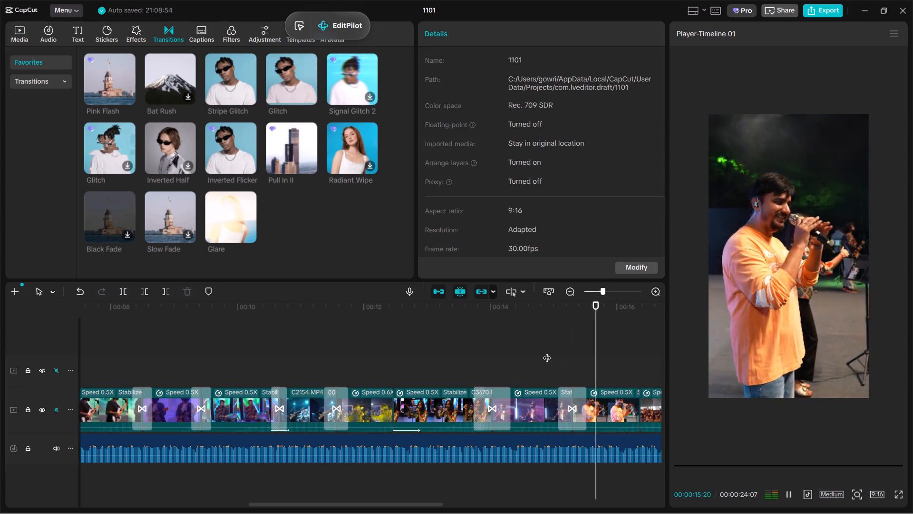
key(space)
Keyframe the orange-shirted singer clip's Transform from its original framing at the start to -9.84° rotation and an enlarged scale at the end.
click(599, 357)
click(608, 397)
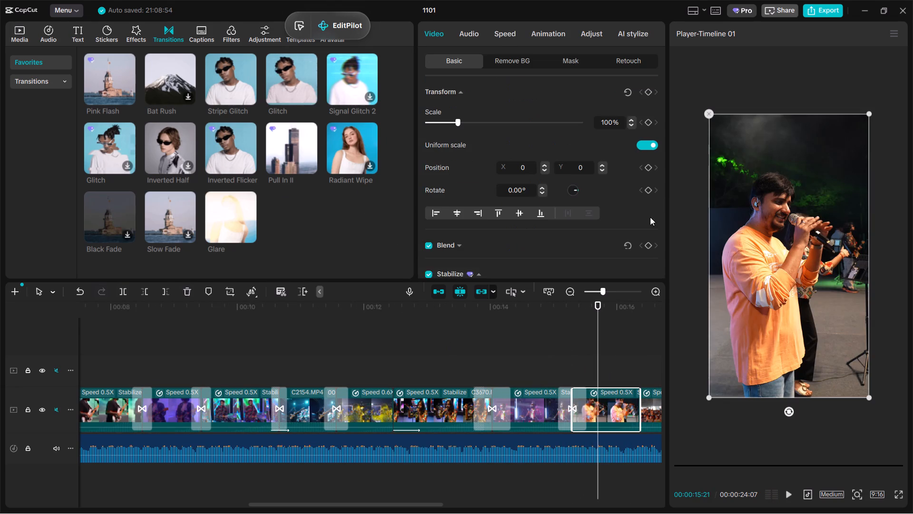
click(648, 92)
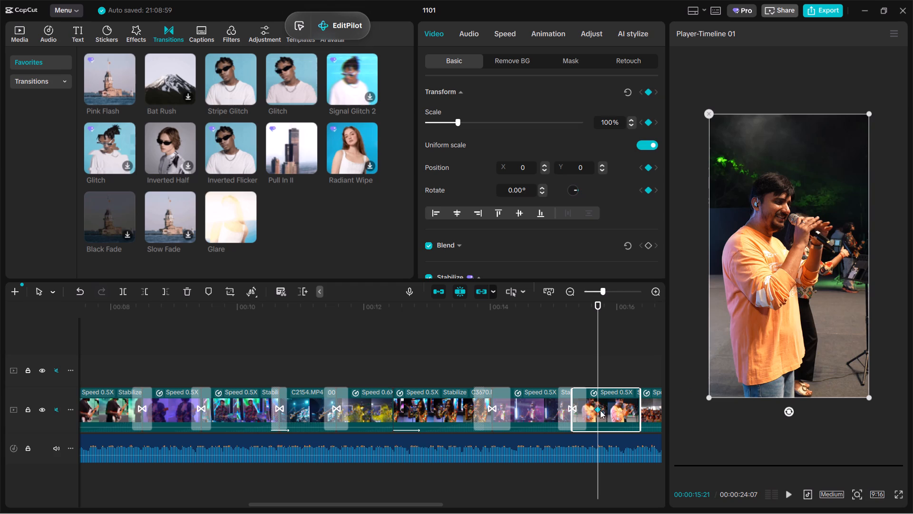
drag(600, 410, 501, 417)
drag(793, 411, 825, 434)
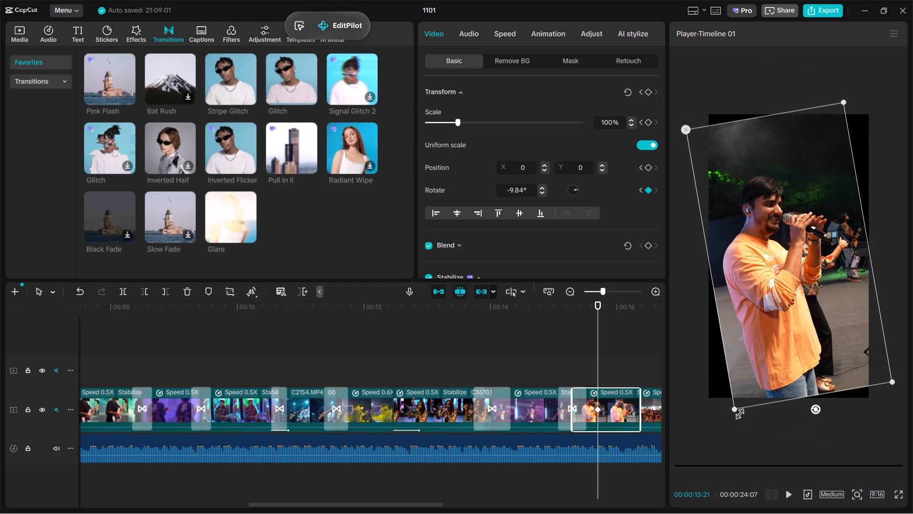
drag(735, 411, 726, 504)
drag(600, 411, 693, 409)
click(509, 351)
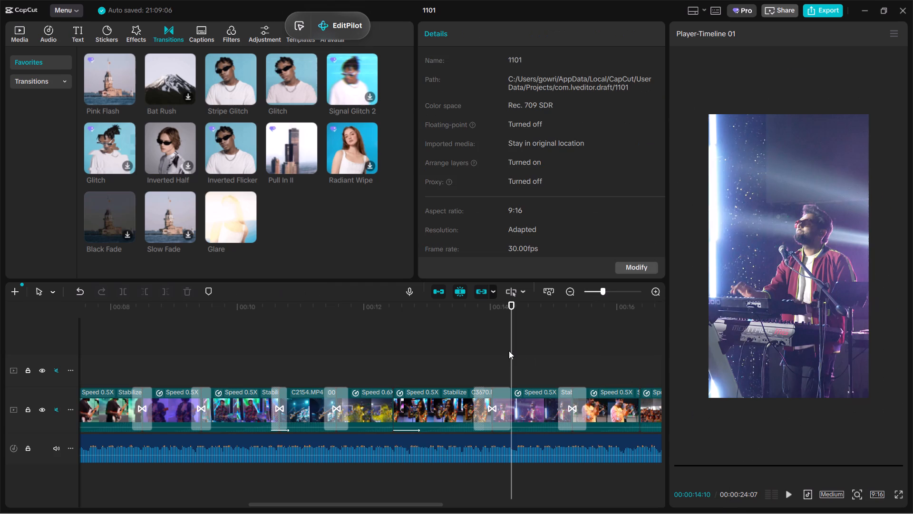
Set the duration of the Pull In II transition before the keyboardist clip to 0.5 s and play the sequence back.
click(495, 417)
click(570, 124)
click(567, 114)
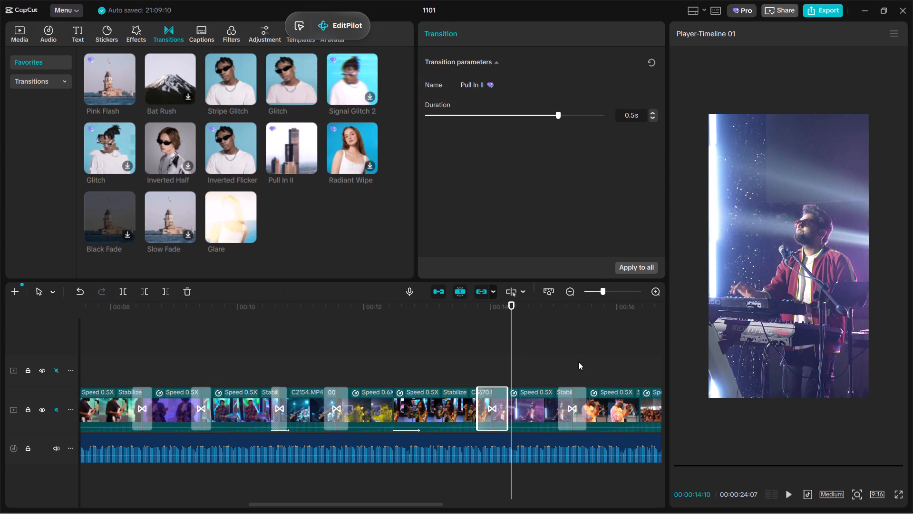
key(space)
key(space)
key(space)
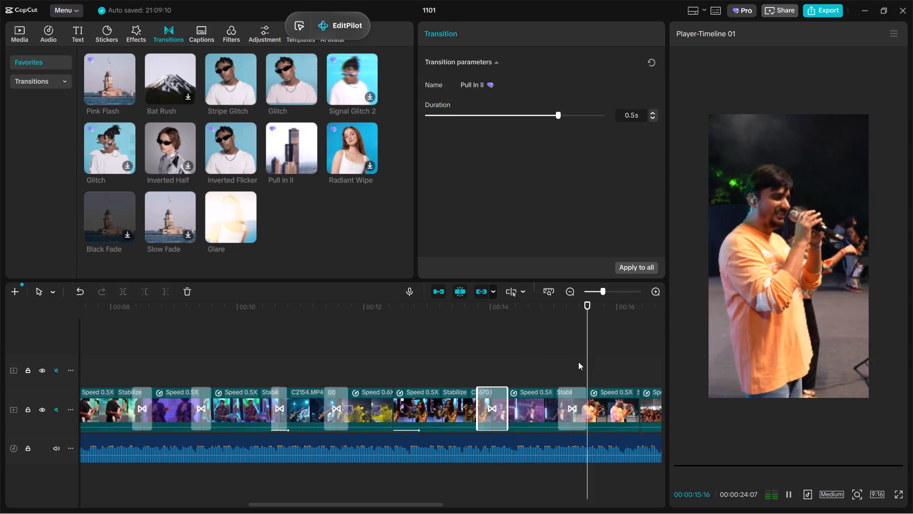
key(space)
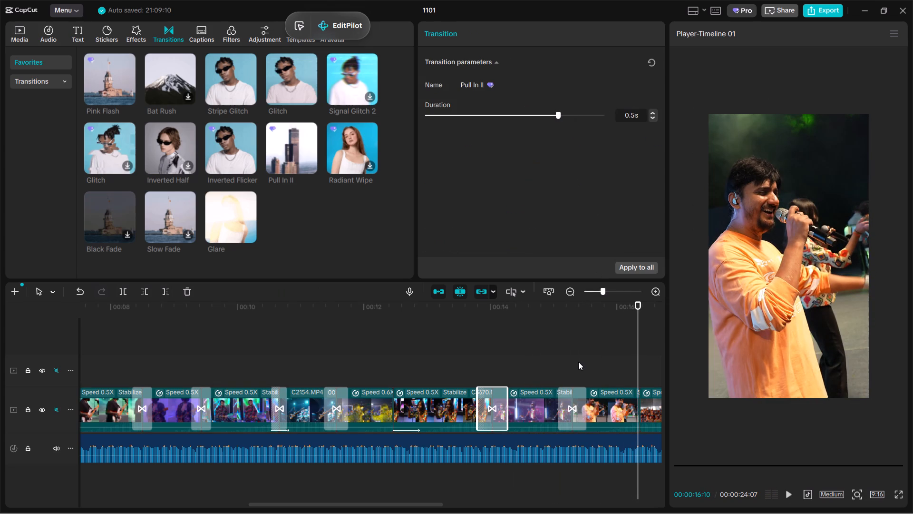
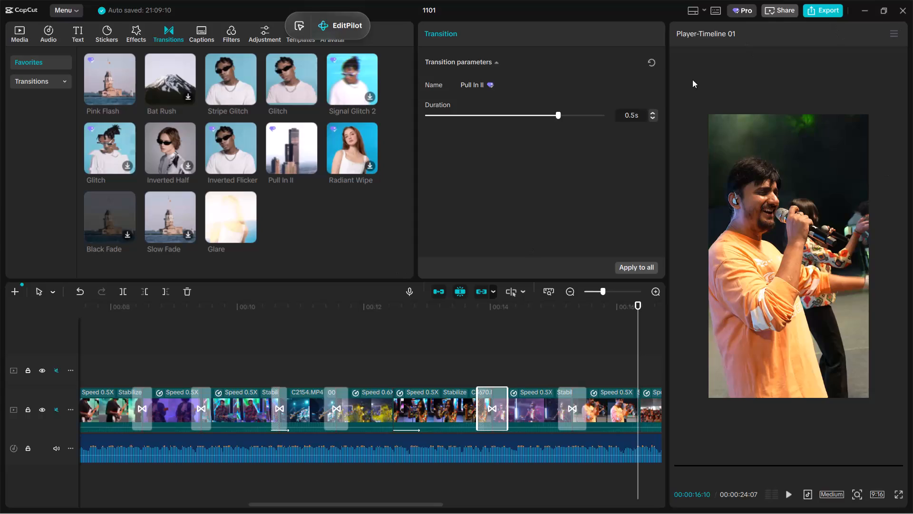
Add the favourite Inverted Half transition between the green-background bassist clip and the floral-kurta guitarist clip, and play it back.
click(514, 371)
drag(514, 371, 290, 382)
click(181, 146)
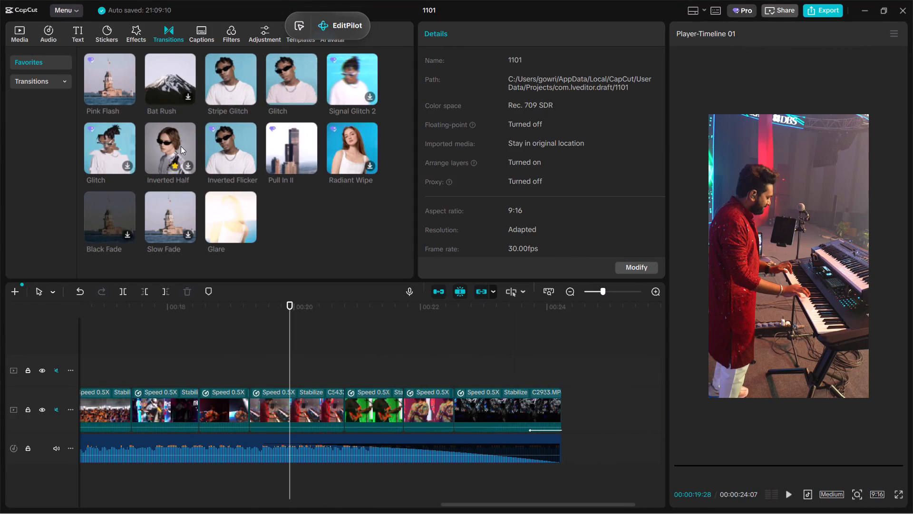
drag(180, 143, 387, 393)
click(363, 360)
key(space)
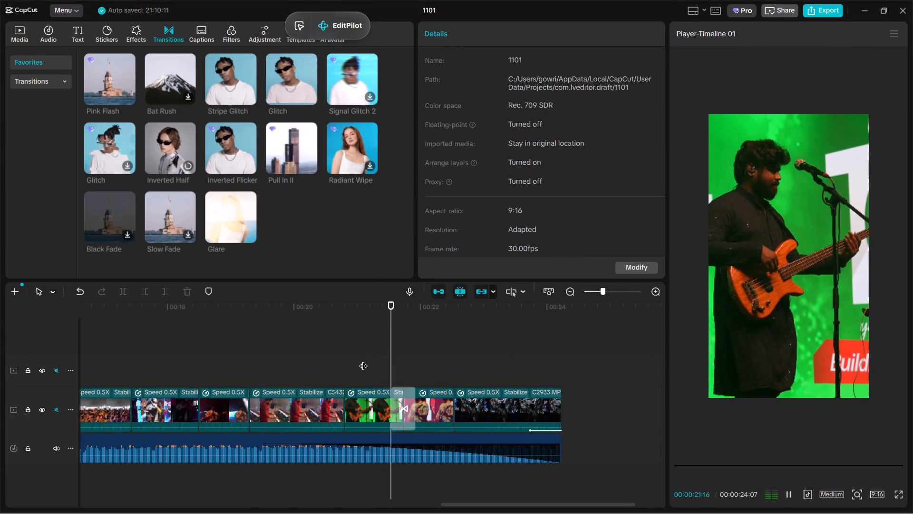
key(space)
click(364, 373)
key(space)
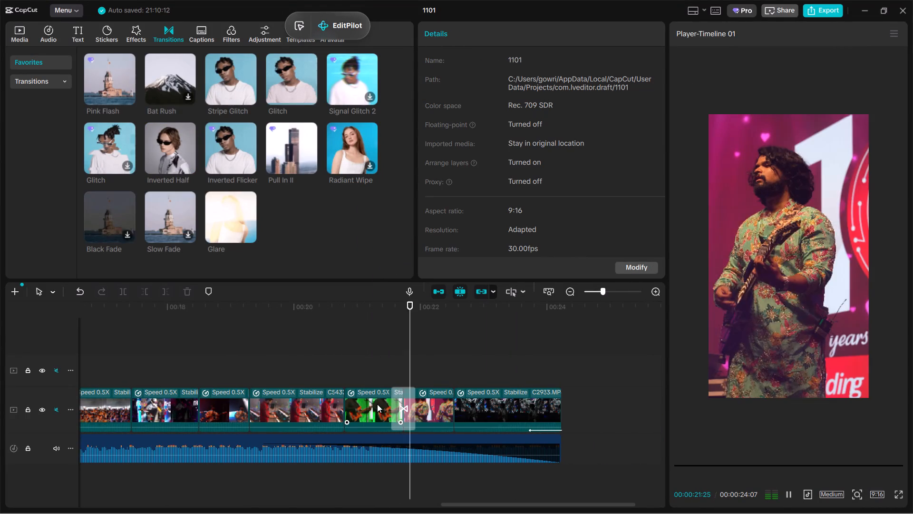
key(space)
Keyframe the bassist clip's Transform from original framing at the start to 5.22° rotation, 120% scale and Y position -313 at the end; play it back.
click(362, 369)
click(371, 404)
click(647, 91)
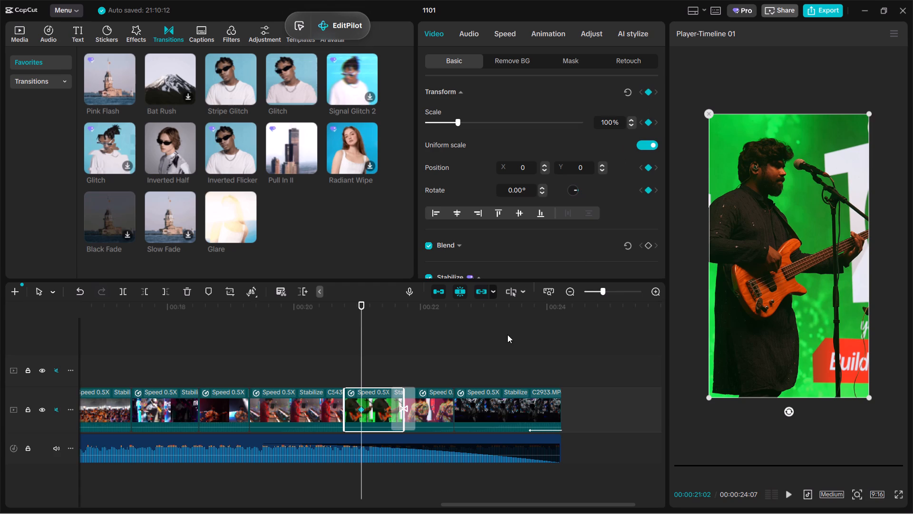
drag(361, 410, 314, 408)
drag(789, 407, 780, 407)
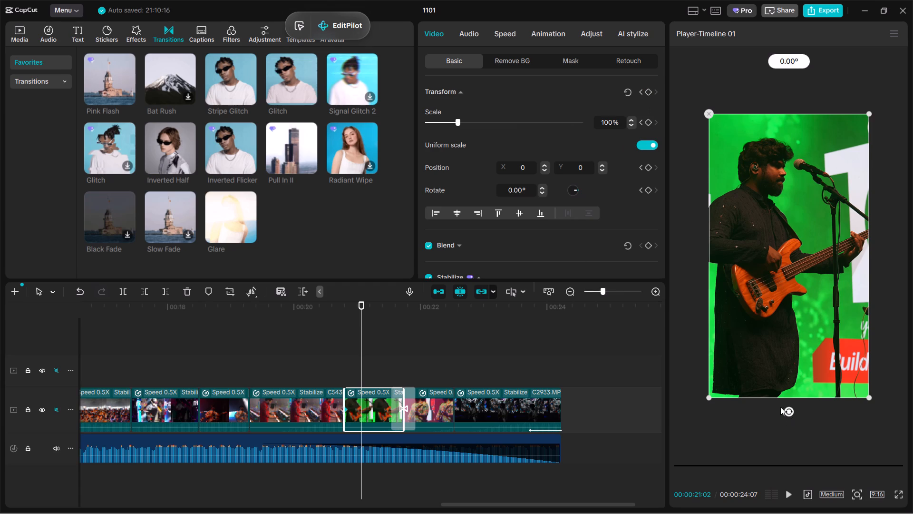
drag(780, 407, 775, 408)
drag(857, 407, 879, 455)
drag(806, 331, 811, 346)
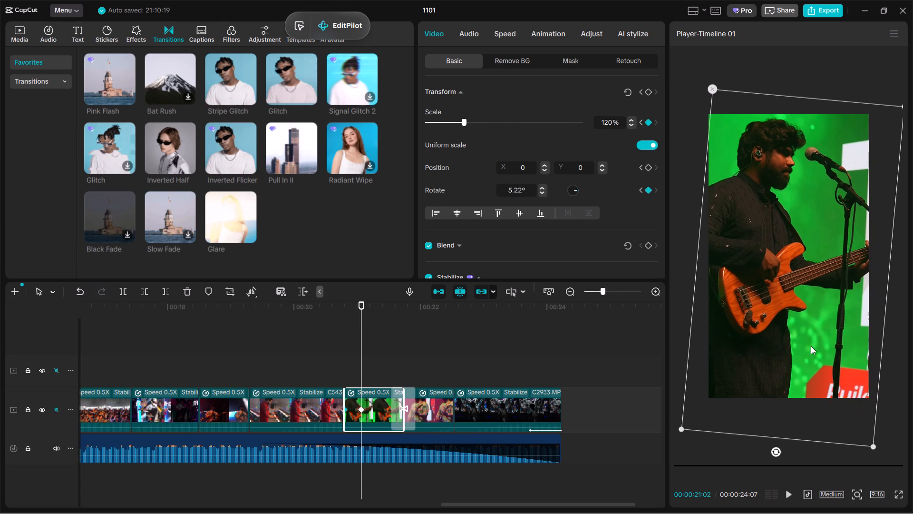
drag(811, 346, 811, 349)
drag(777, 349, 771, 350)
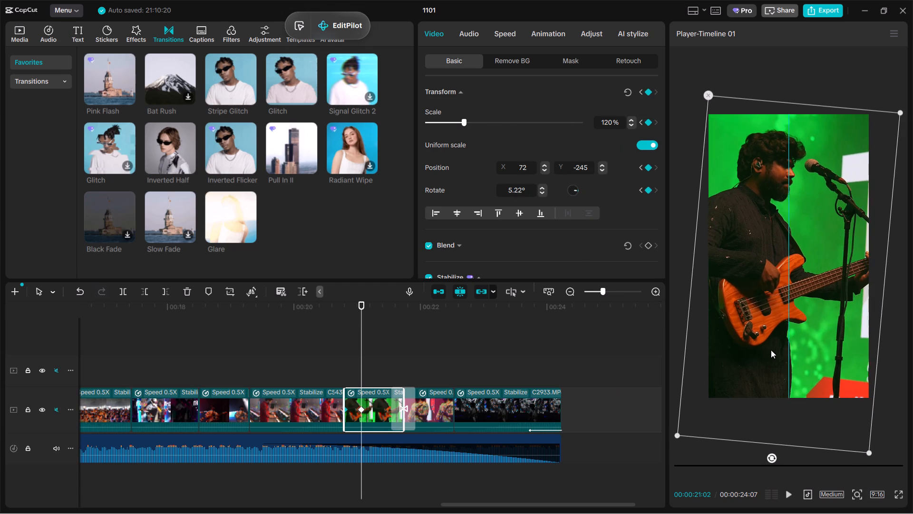
drag(771, 350, 770, 354)
drag(362, 410, 452, 433)
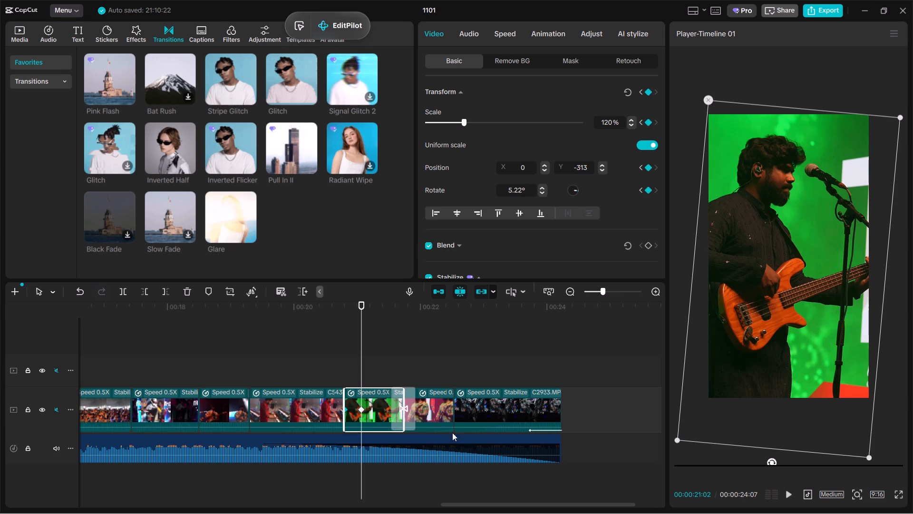
drag(452, 433, 587, 455)
click(276, 376)
key(space)
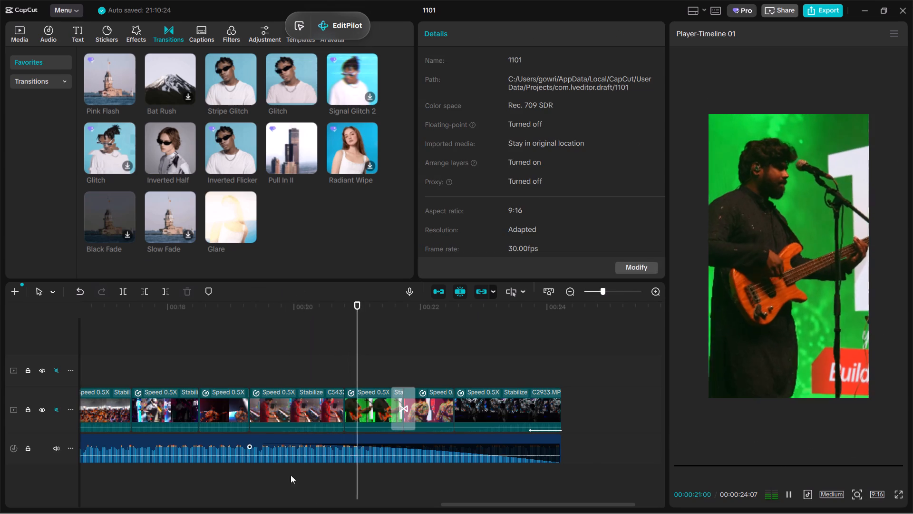
key(space)
key(space)
key(space)
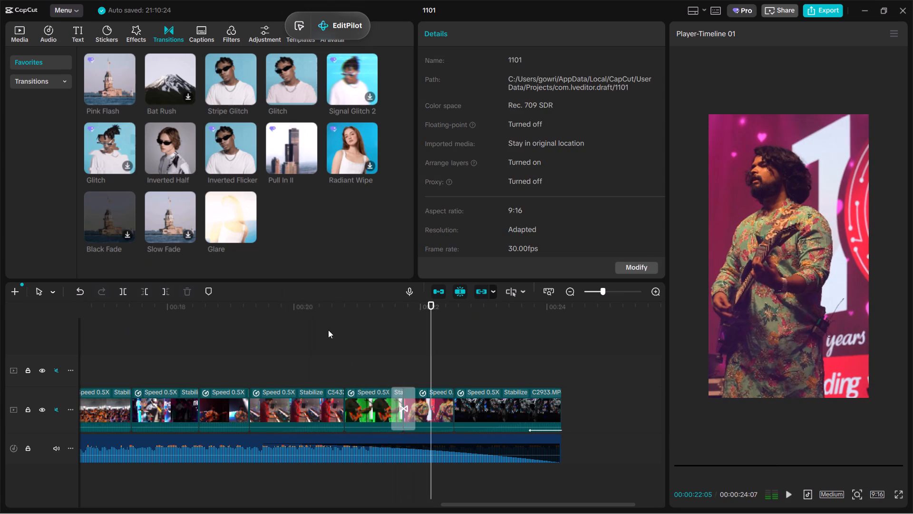
key(space)
key(space)
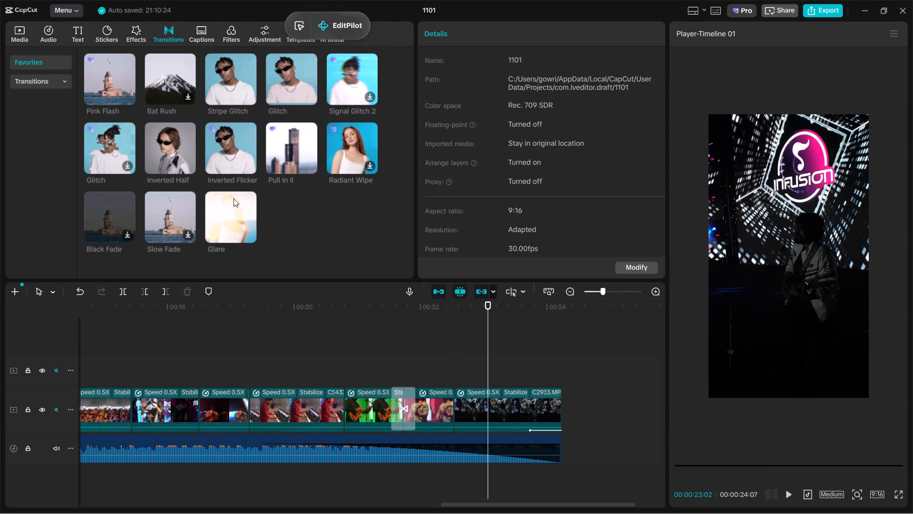
Add the favourite Slow Fade transition between the floral-kurta guitarist clip and the closing Infusion logo clip, and play it back.
drag(185, 207, 447, 409)
click(426, 360)
double_click(439, 363)
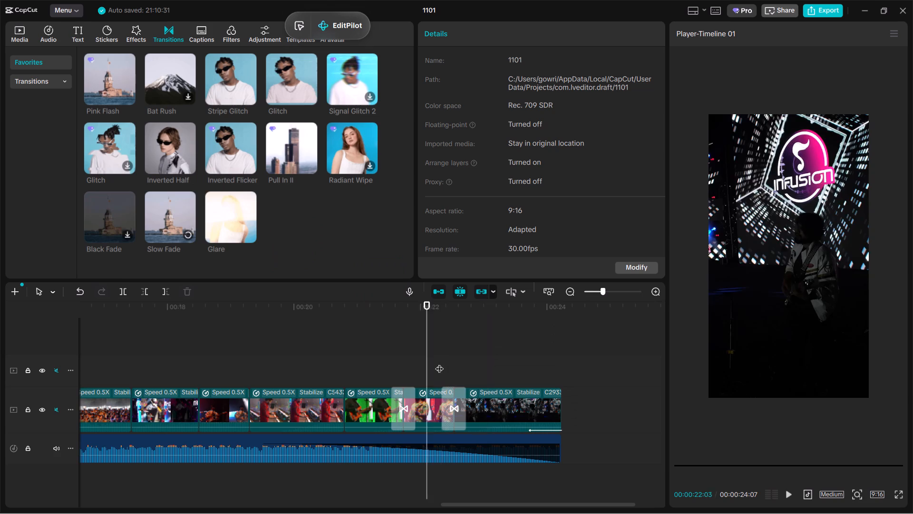
key(space)
key(space)
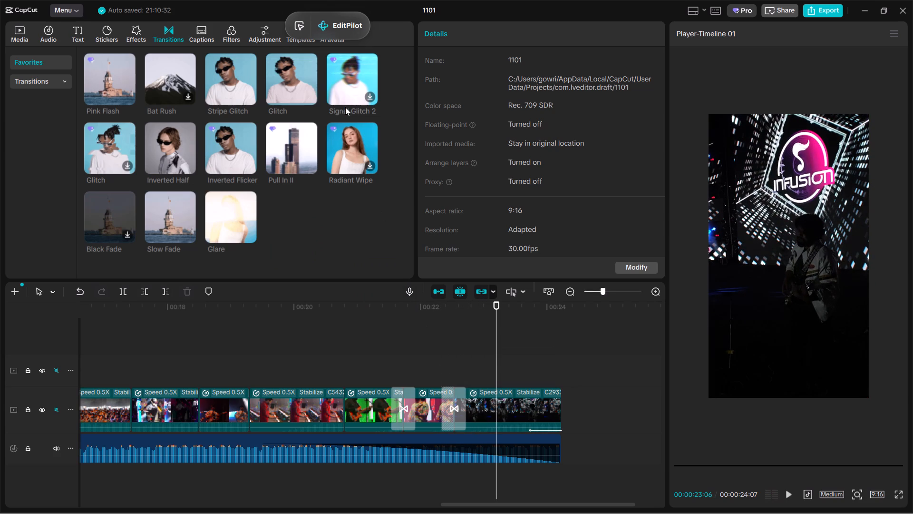
Add the favourite Pull In II transition between the drummer clip and the guitarist clip with sunglasses, and play it back.
drag(288, 151, 212, 412)
click(175, 336)
key(space)
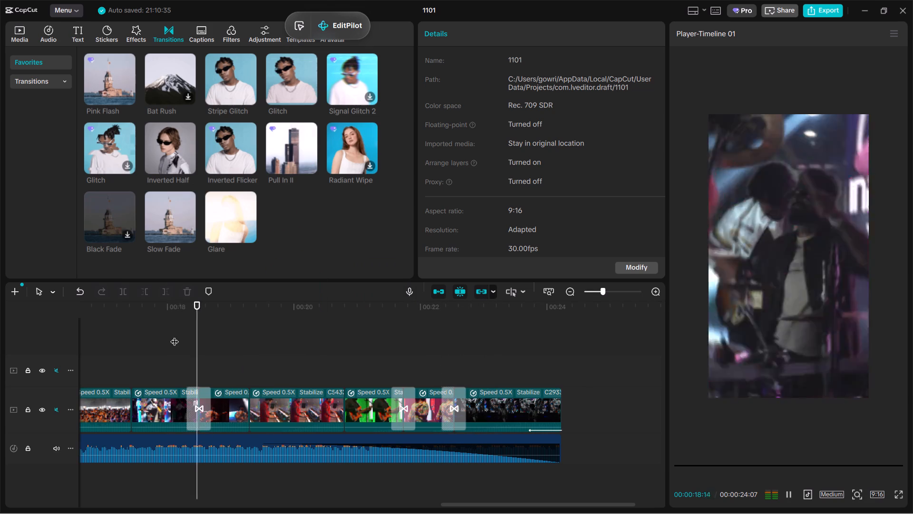
key(space)
Add the favourite Pull In II transition between the sunglasses guitarist clip and the red-kurta keyboardist clip, and play it back.
drag(285, 149, 252, 353)
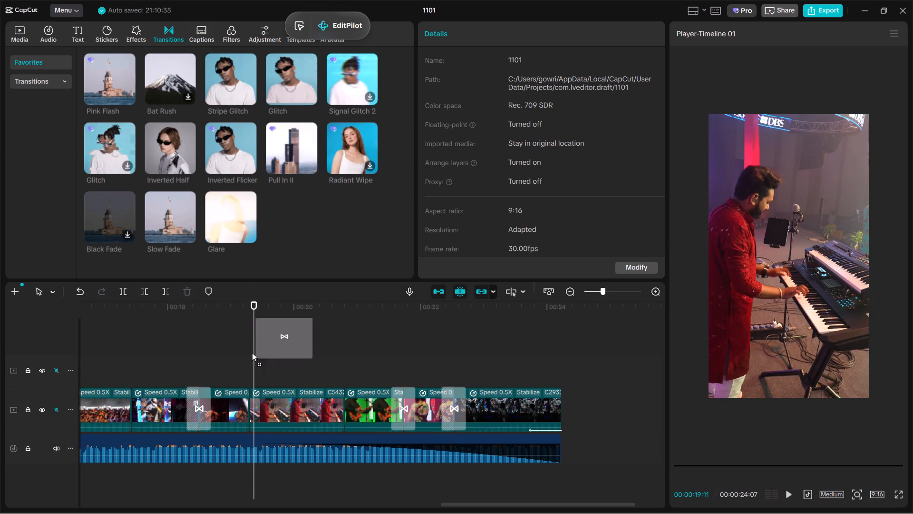
drag(252, 353, 251, 394)
click(226, 338)
key(space)
Add the favourite Pull In II transition between the crowd clip and the drummer clip, and play the sequence back.
click(130, 356)
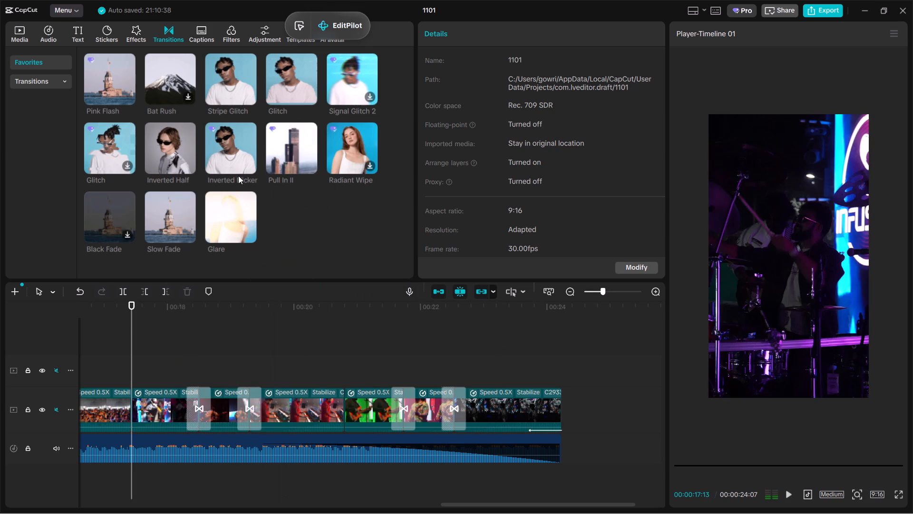
drag(295, 156, 115, 413)
click(155, 365)
drag(155, 365, 137, 385)
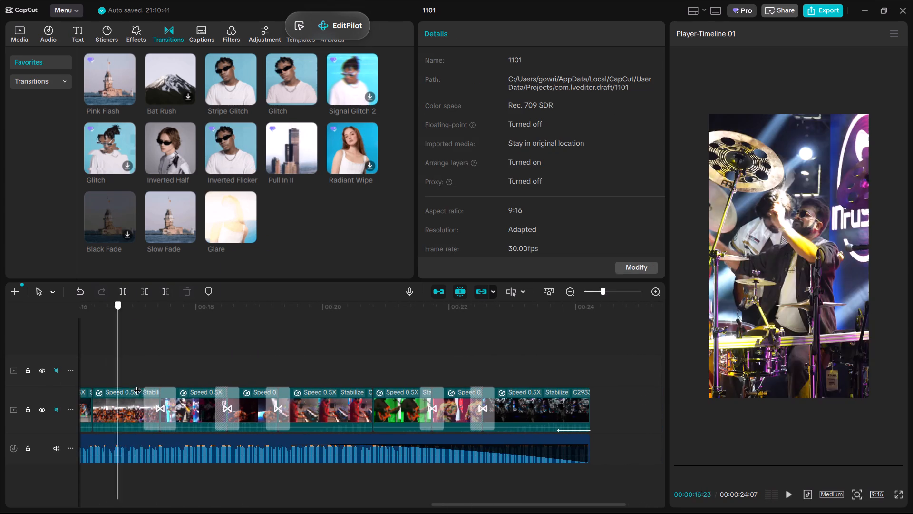
drag(137, 385, 146, 384)
key(space)
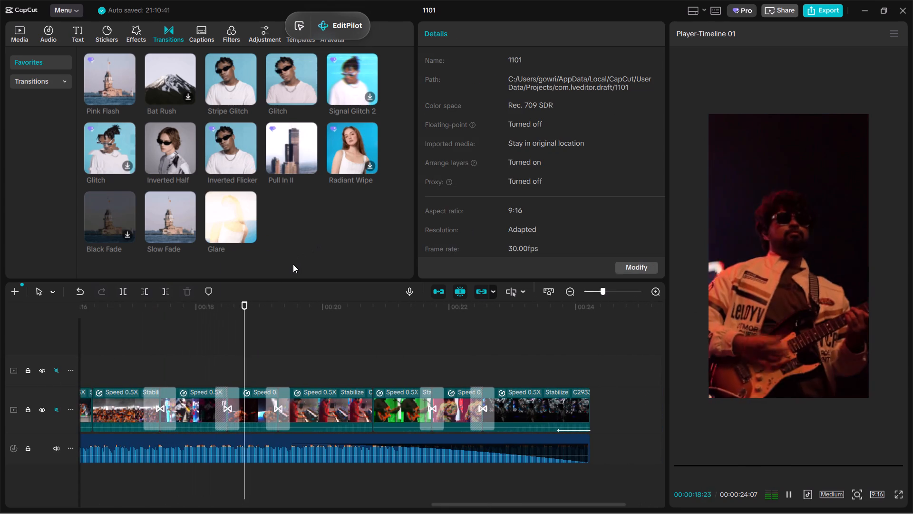
key(space)
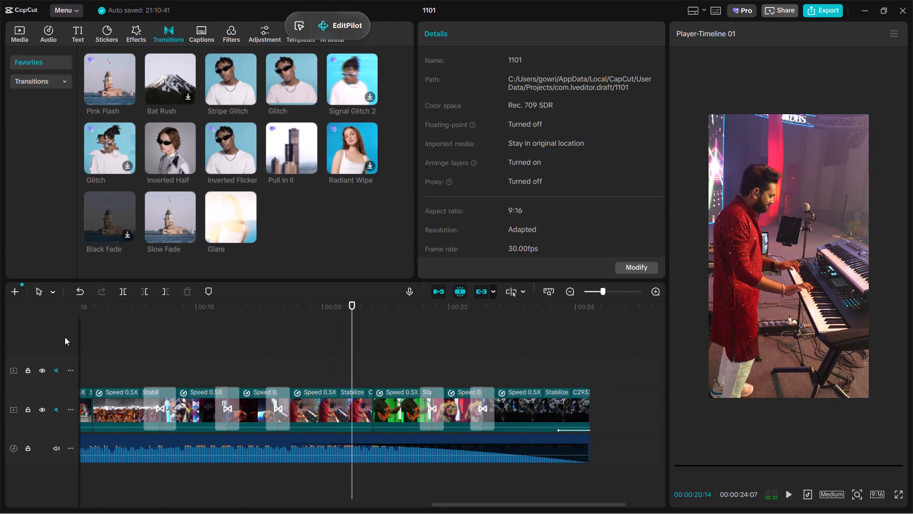
key(space)
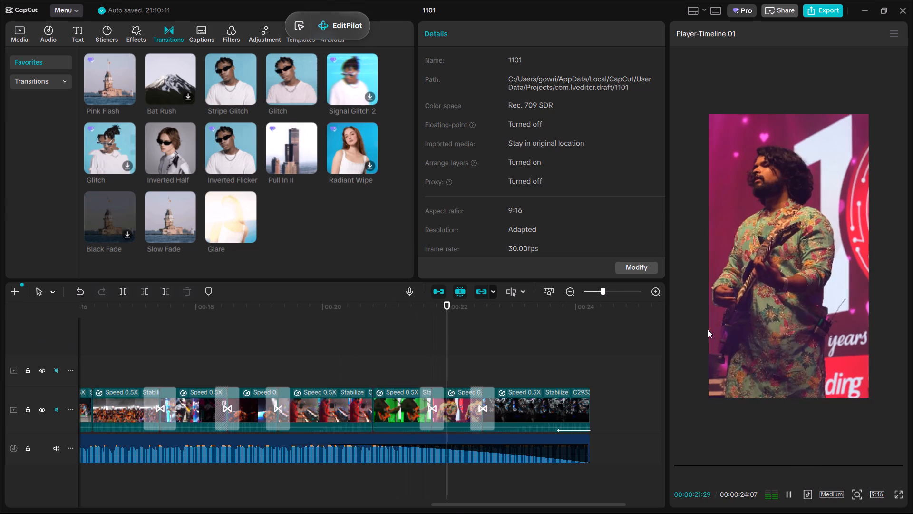
key(space)
Replay the bassist clip and its transition into the floral-kurta guitarist clip to check the keyframed motion.
click(412, 360)
drag(412, 360, 391, 369)
key(space)
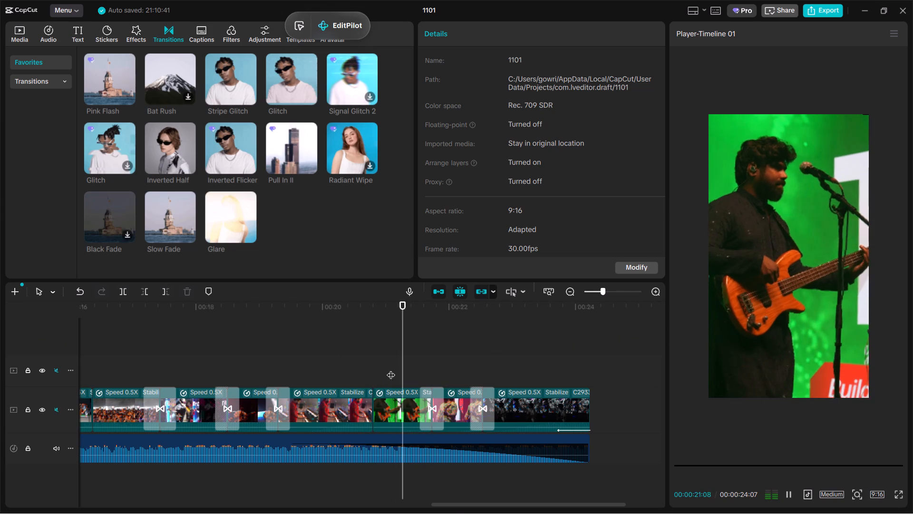
key(space)
click(392, 401)
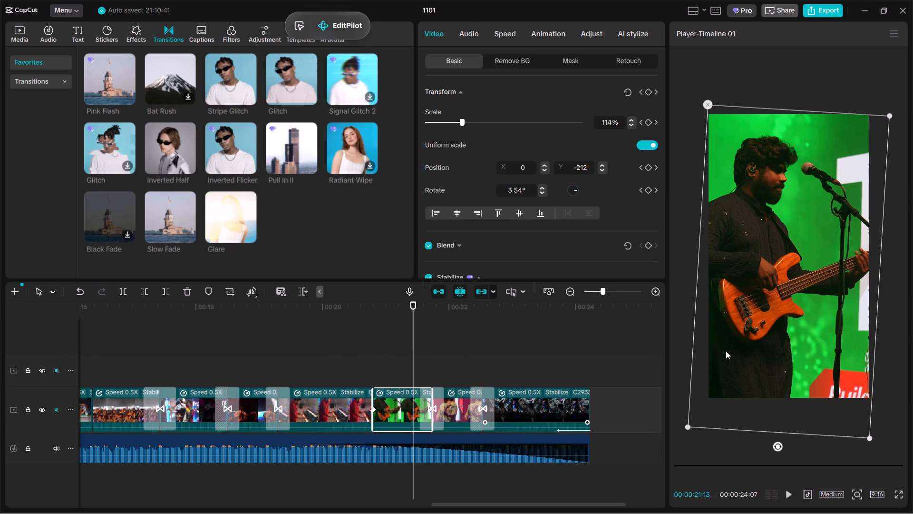
key(space)
key(space)
key(space)
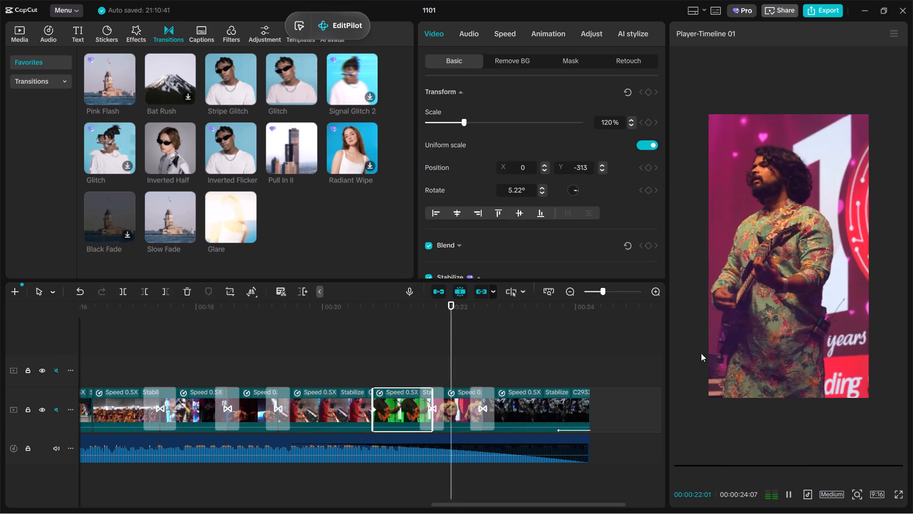
key(space)
key(space)
key(space)
Keyframe the floral-kurta guitarist clip from original framing at the start to 5.38° rotation, 119% scale and a lowered position at the end; play it back.
click(457, 362)
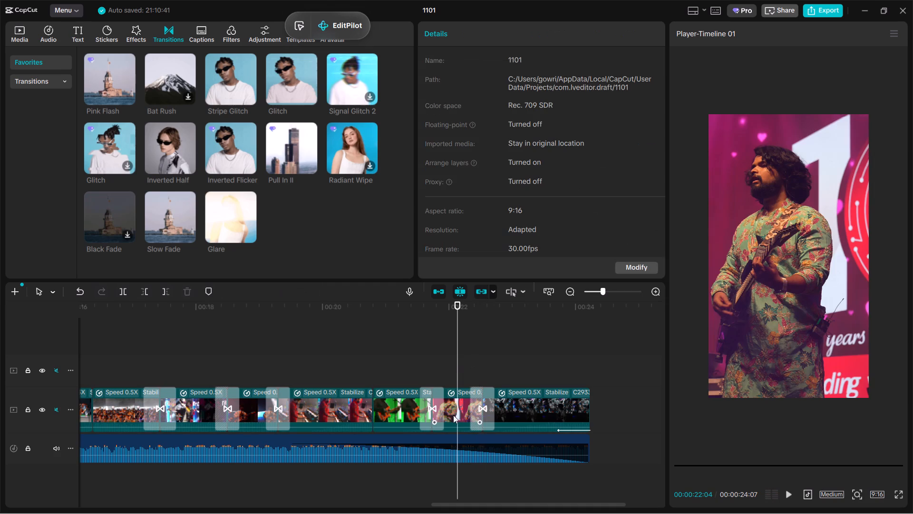
click(453, 415)
click(650, 91)
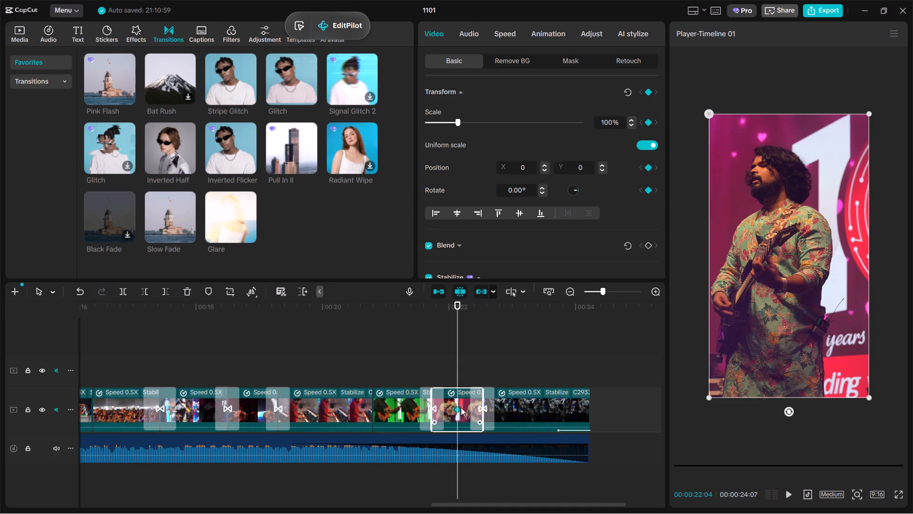
drag(457, 412, 235, 419)
drag(789, 415, 778, 414)
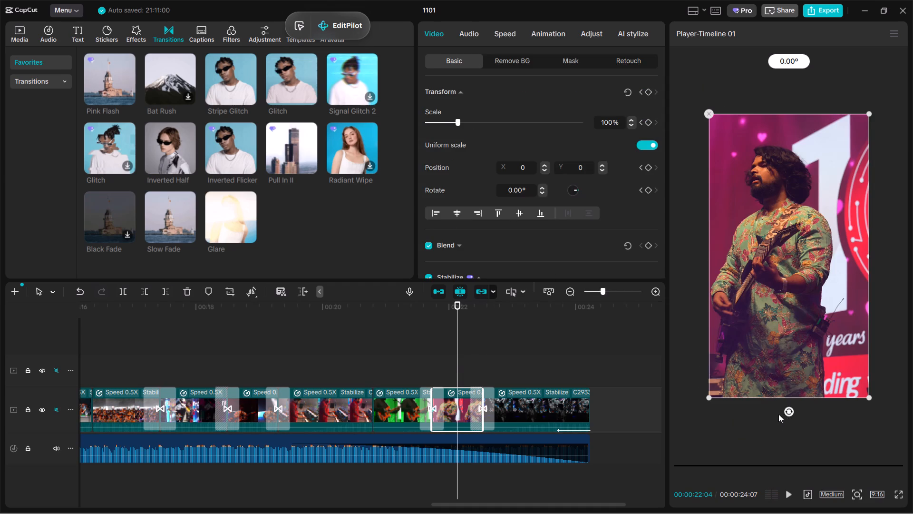
drag(778, 414, 774, 413)
drag(852, 404, 873, 444)
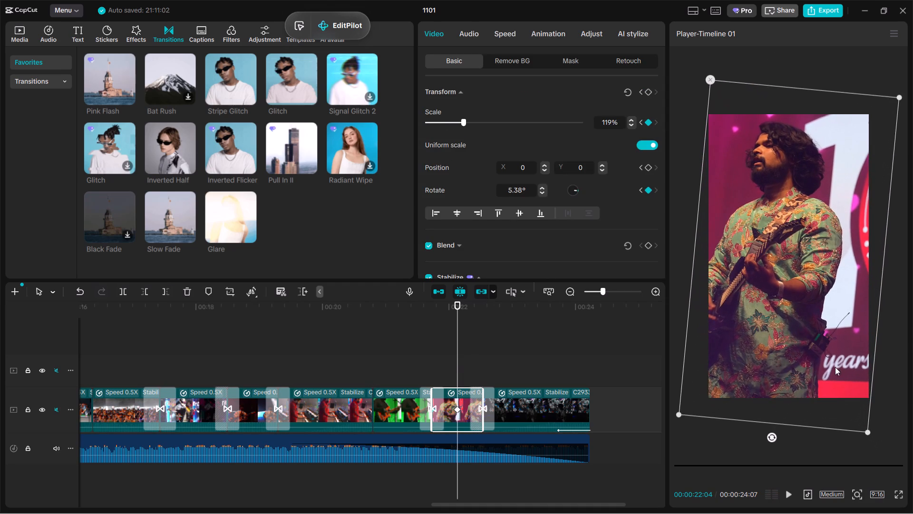
drag(835, 367, 834, 381)
drag(458, 413, 592, 435)
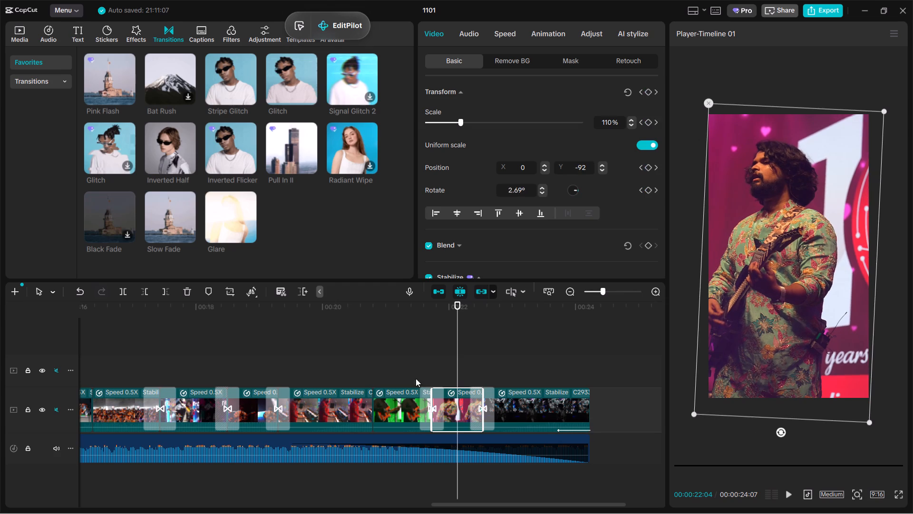
click(415, 367)
key(space)
key(space)
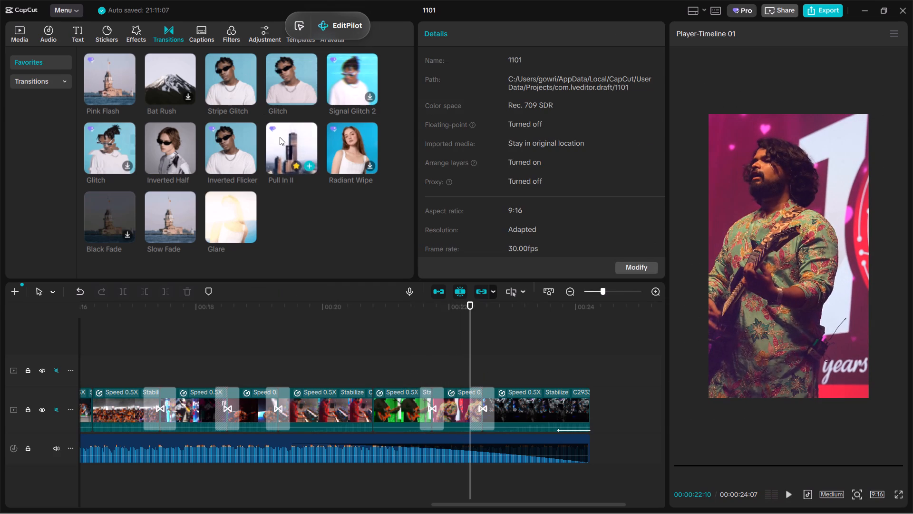
key(space)
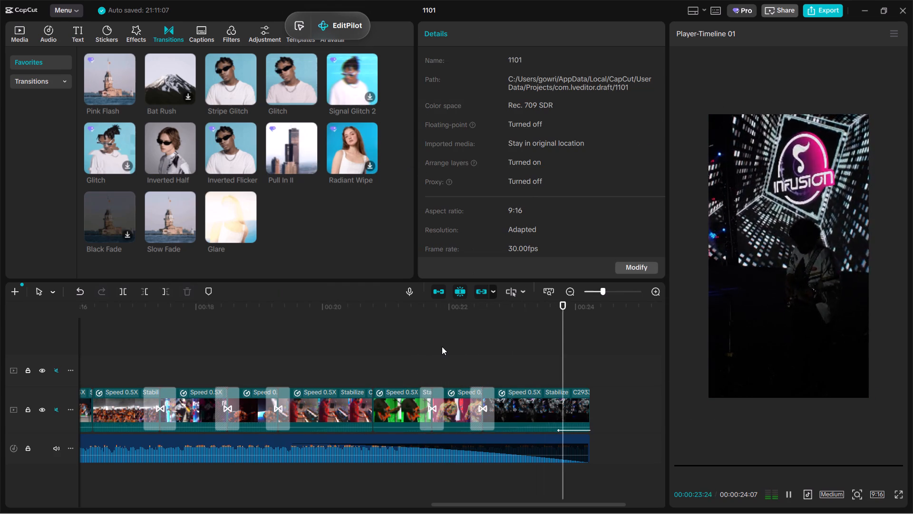
Play the promo back from the beginning to review the black-and-white crowd intro.
click(442, 346)
drag(442, 346, 0, 74)
key(space)
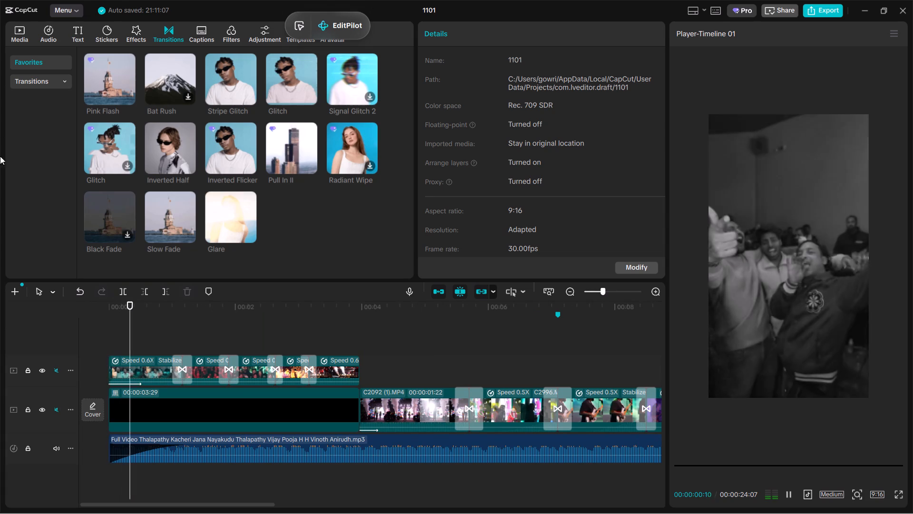
key(space)
key(space)
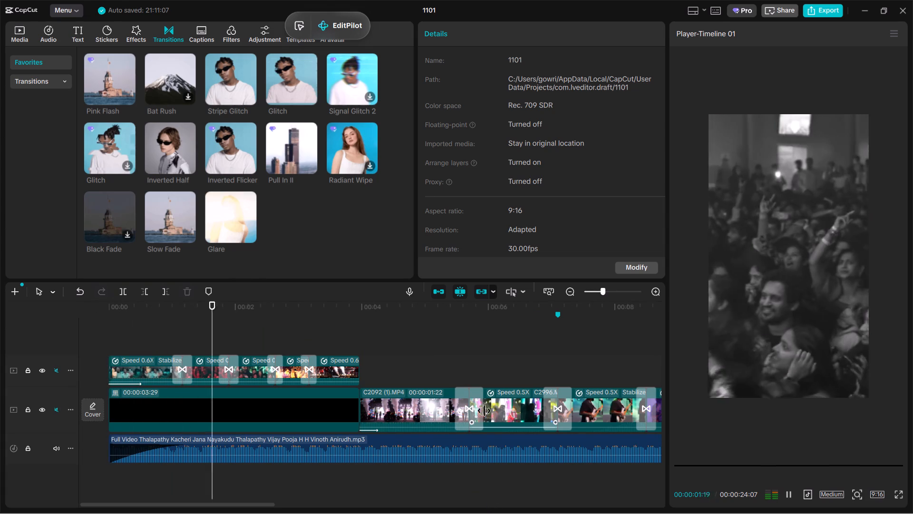
scroll(402, 442, down, 1)
scroll(402, 442, up, 4)
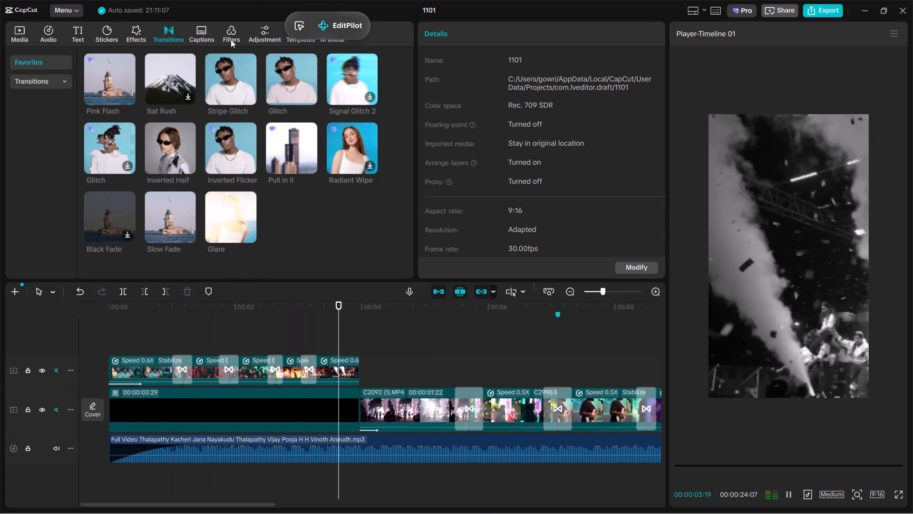
Browse the favourite video effects and preview Bats Kira, Horror Graffiti and Film Frame.
click(135, 30)
scroll(333, 375, up, 2)
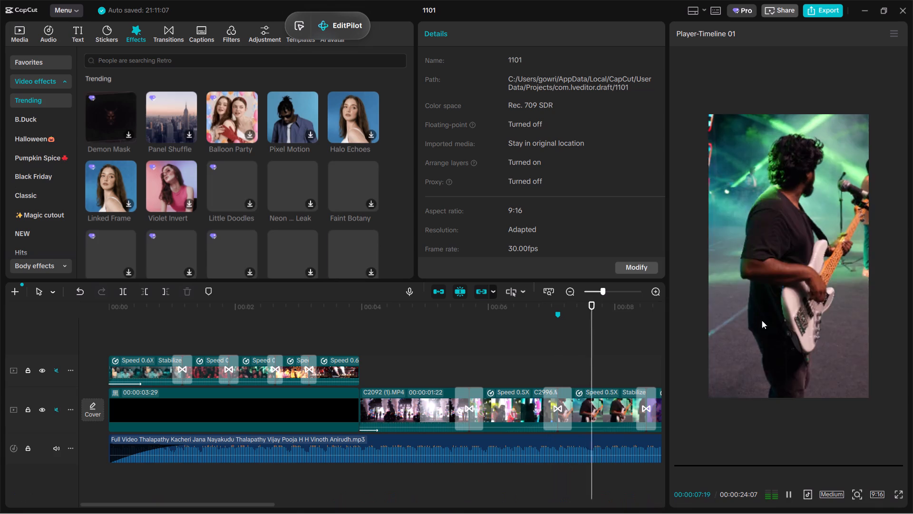
scroll(470, 395, up, 3)
ctrl+scroll(449, 385, down, 6)
scroll(392, 379, up, 1)
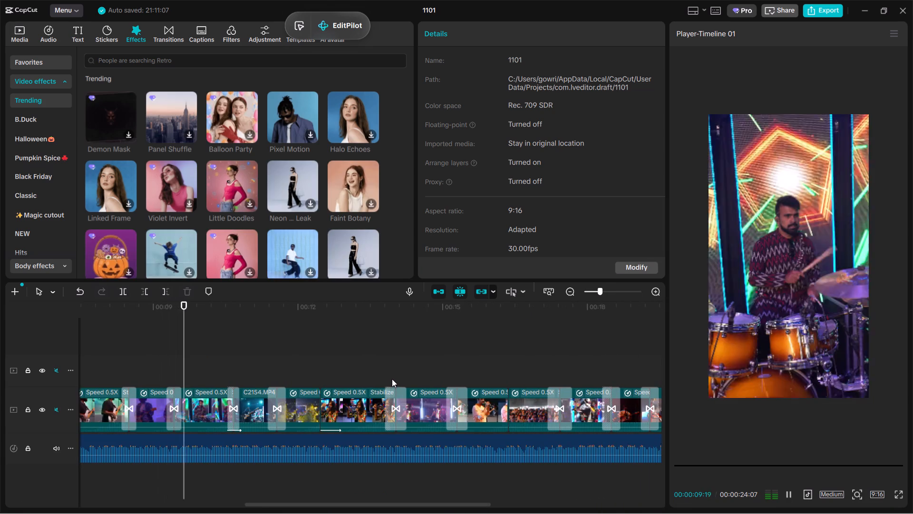
scroll(392, 379, up, 1)
click(373, 351)
drag(373, 351, 0, 351)
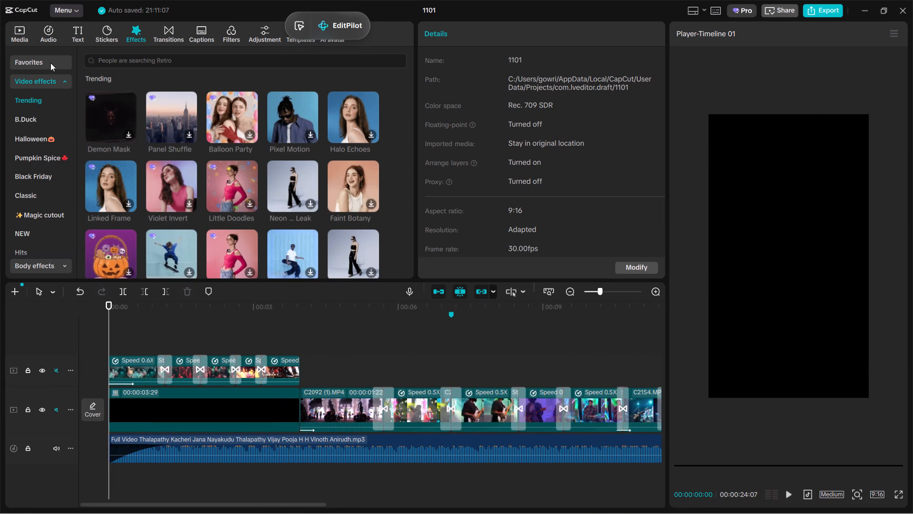
click(50, 63)
double_click(369, 371)
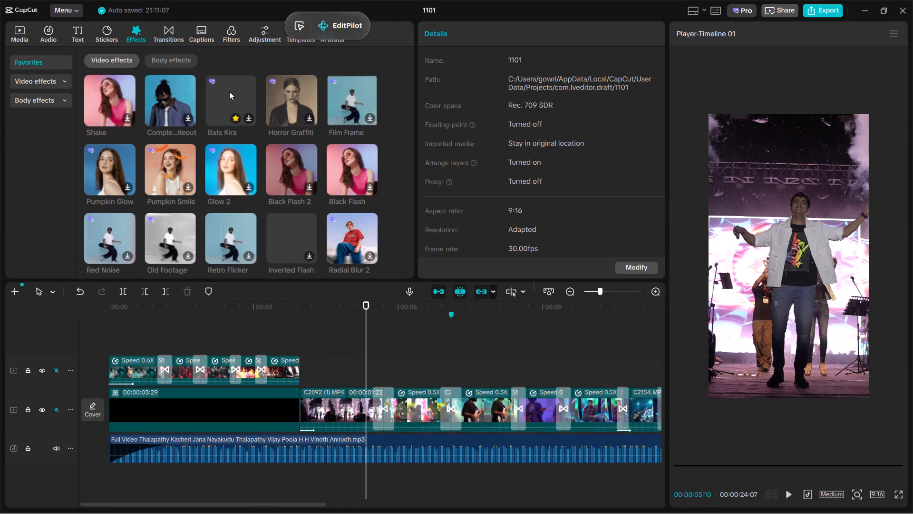
click(229, 91)
click(297, 90)
click(350, 98)
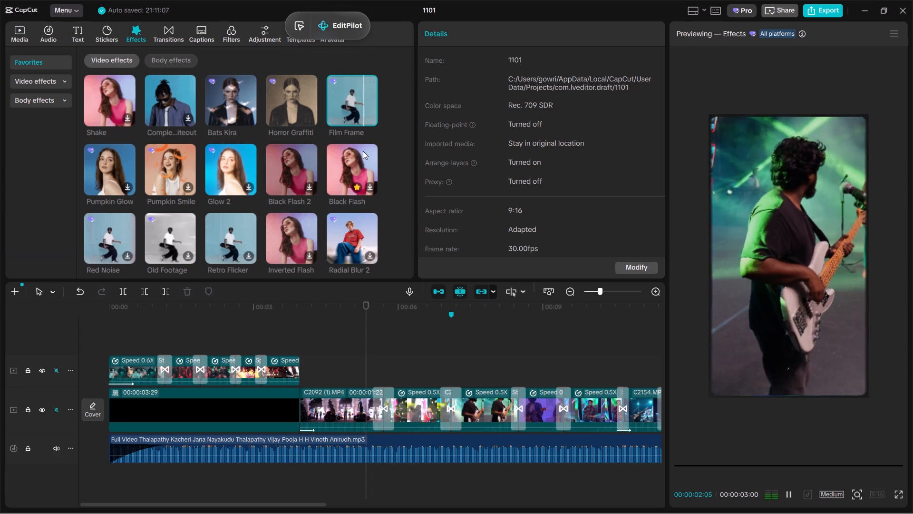
Add the favourite Black Flash 2 effect at the start of the timeline and extend it over the whole crowd intro.
click(293, 167)
drag(293, 167, 28, 364)
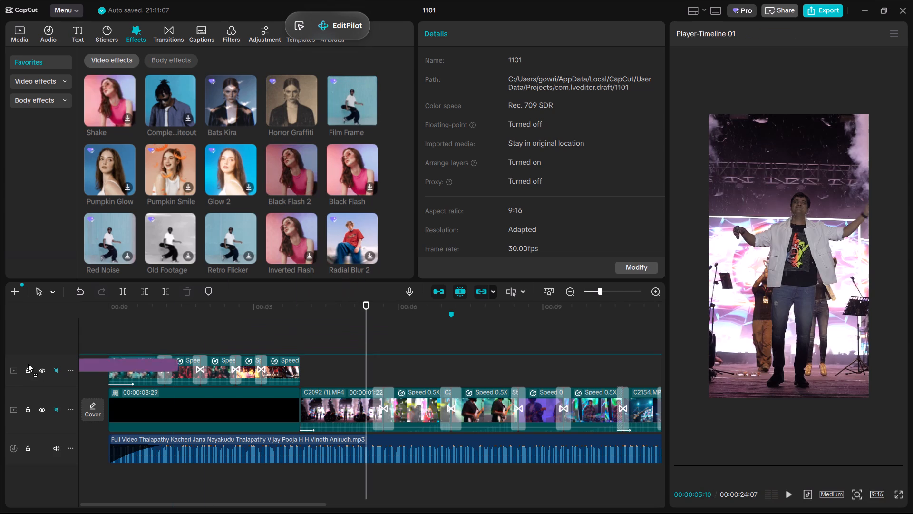
drag(28, 364, 30, 362)
drag(253, 350, 296, 369)
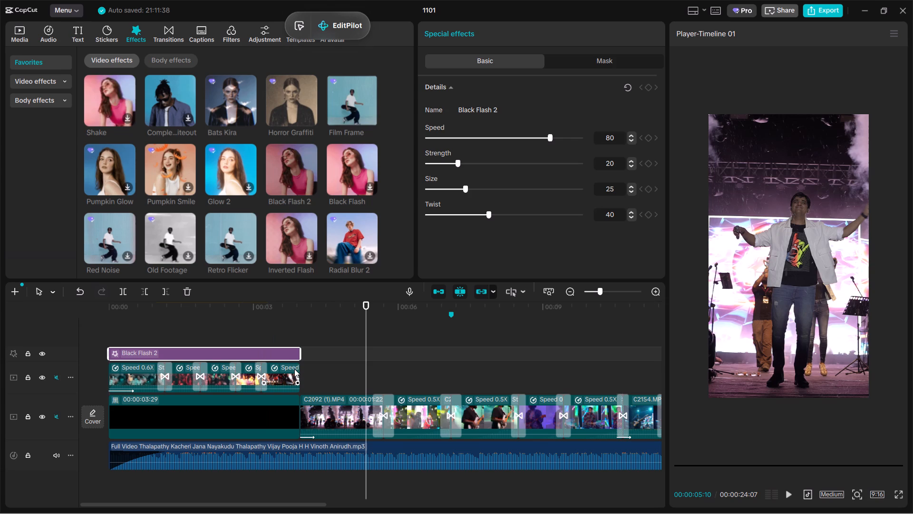
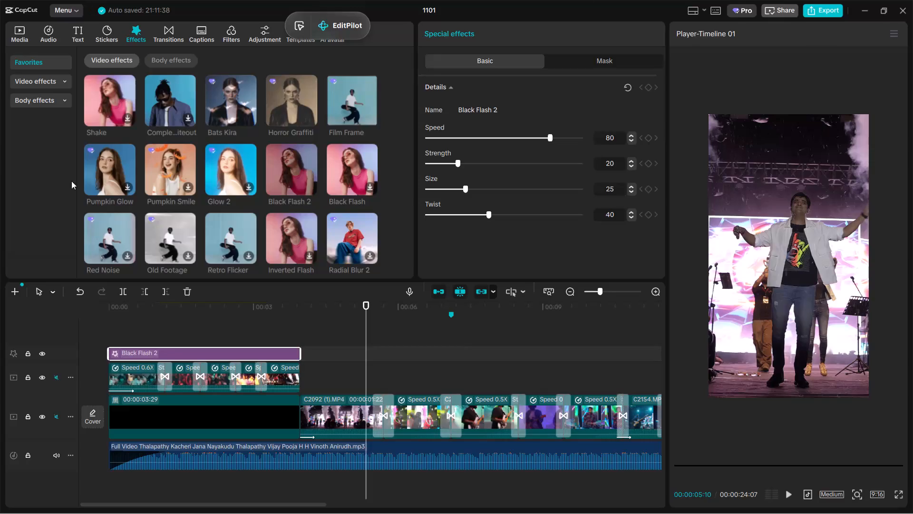
Play the promo back from the beginning to review the Black Flash 2 effect over the crowd intro.
click(146, 330)
drag(146, 330, 0, 336)
key(space)
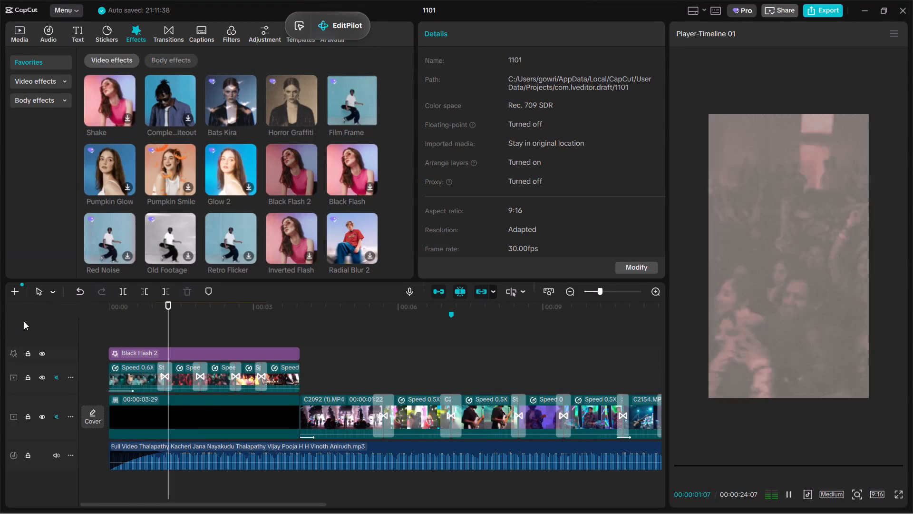
key(space)
key(space)
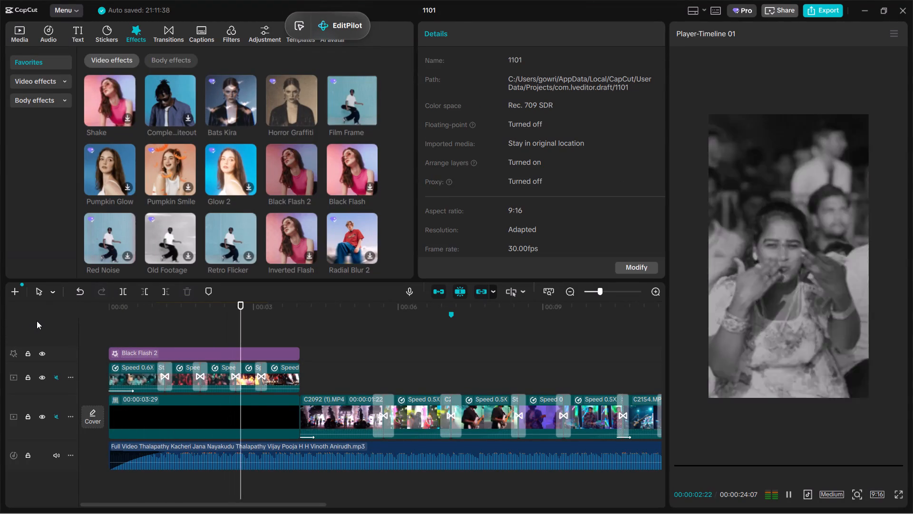
ctrl+scroll(38, 322, down, 4)
ctrl+scroll(38, 322, up, 7)
key(space)
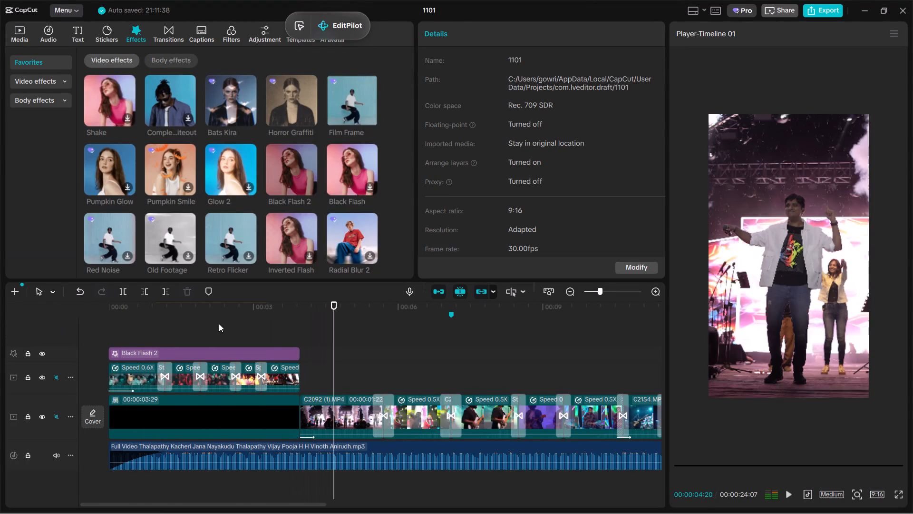
Add the favourite Black Flash effect over the transition following C2092 (1).MP4, trim it to about 0.8 s, and play it back.
click(349, 174)
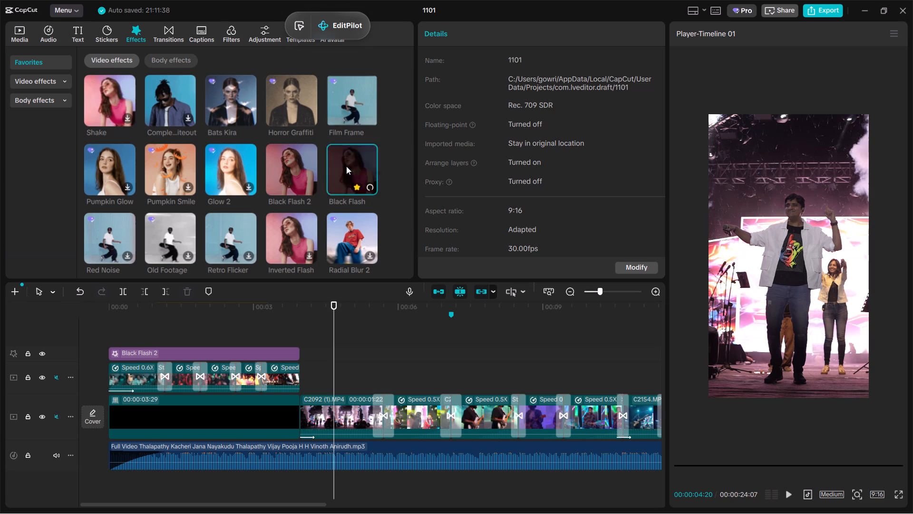
drag(346, 166, 365, 377)
click(350, 367)
key(space)
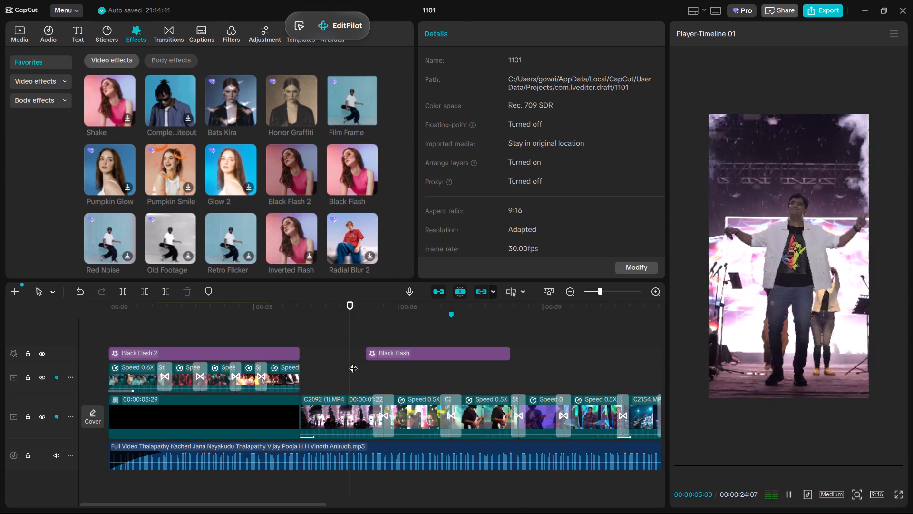
key(space)
click(426, 346)
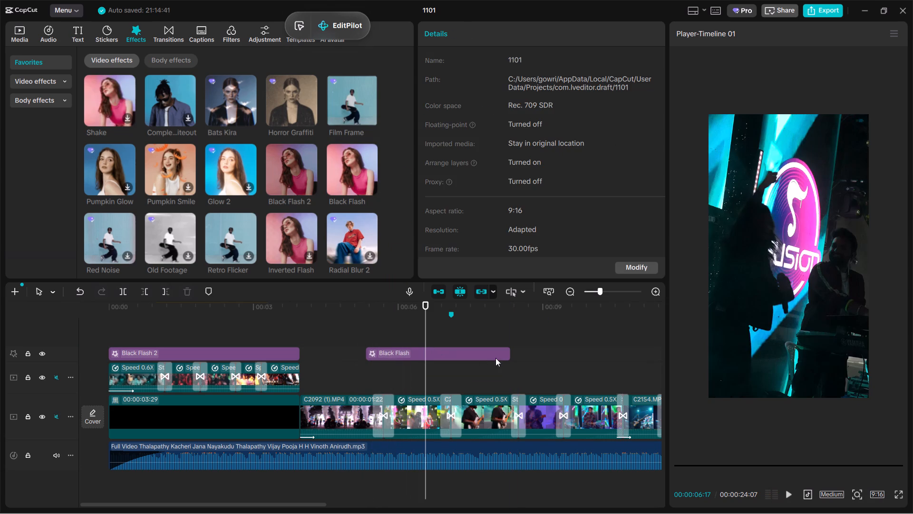
click(495, 358)
drag(513, 356, 403, 378)
click(321, 322)
key(space)
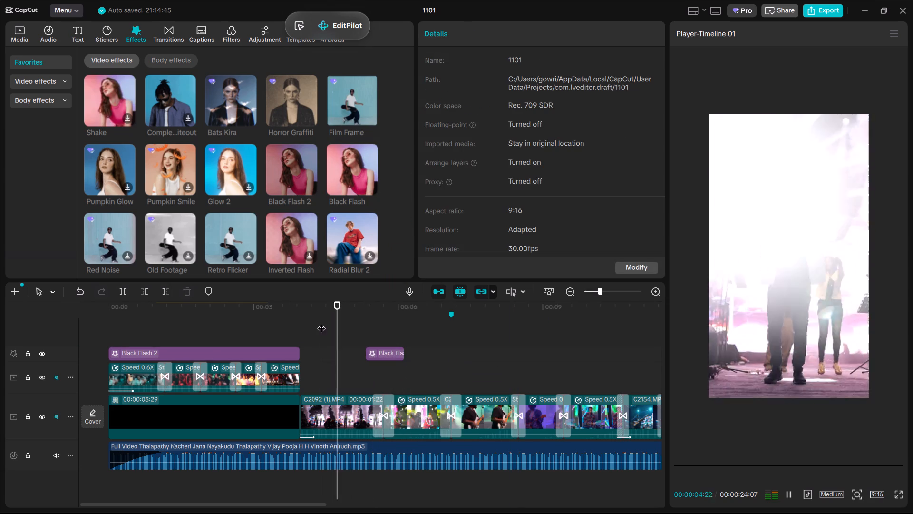
key(space)
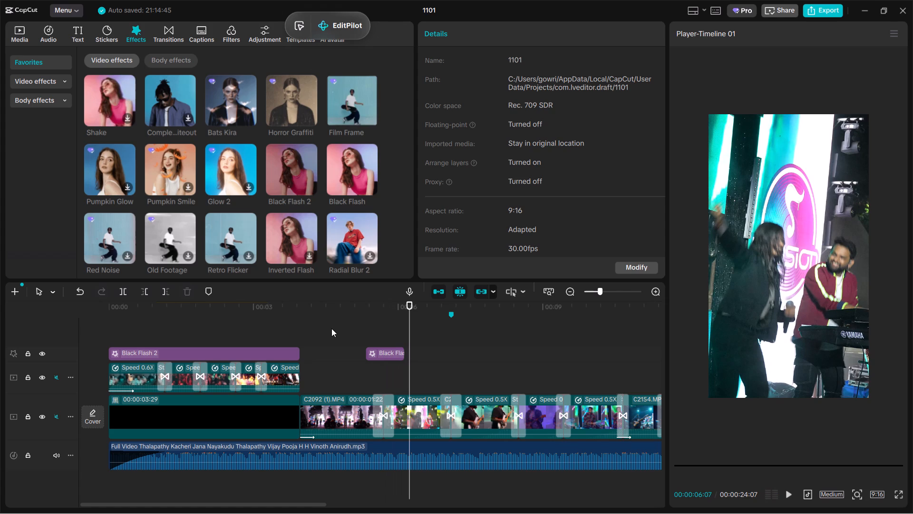
key(space)
Copy the trimmed Black Flash effect and paste it on the effect track at 00:00:10:04.
click(398, 355)
key(space)
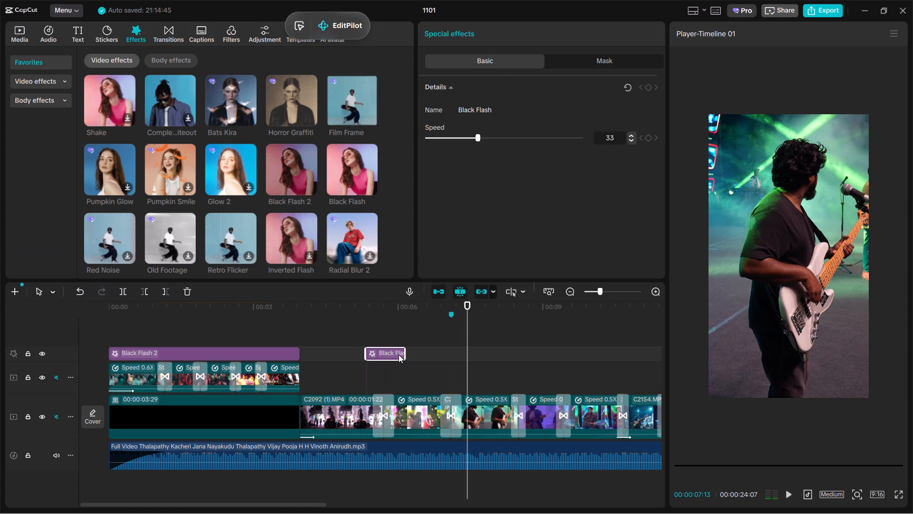
key(ctrl+c)
click(507, 329)
drag(507, 329, 17, 375)
ctrl+scroll(183, 369, down, 2)
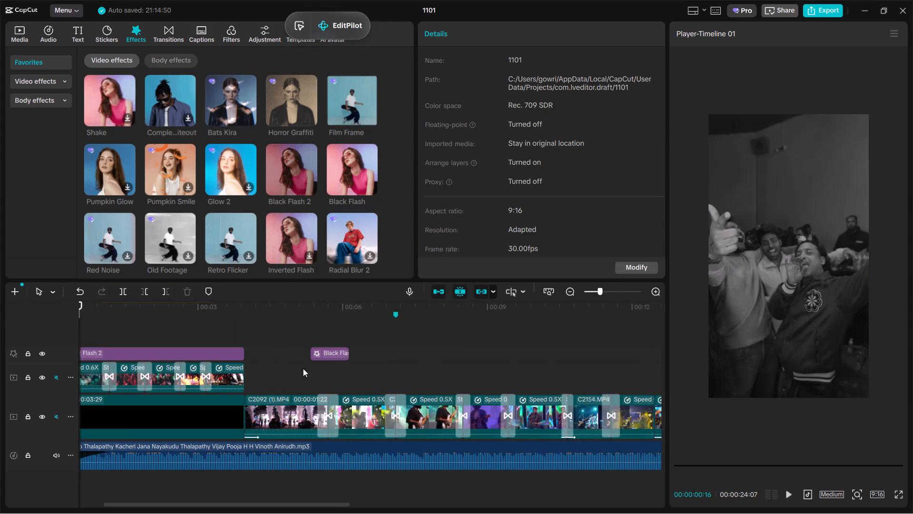
ctrl+scroll(303, 368, down, 2)
double_click(451, 366)
key(ctrl+v)
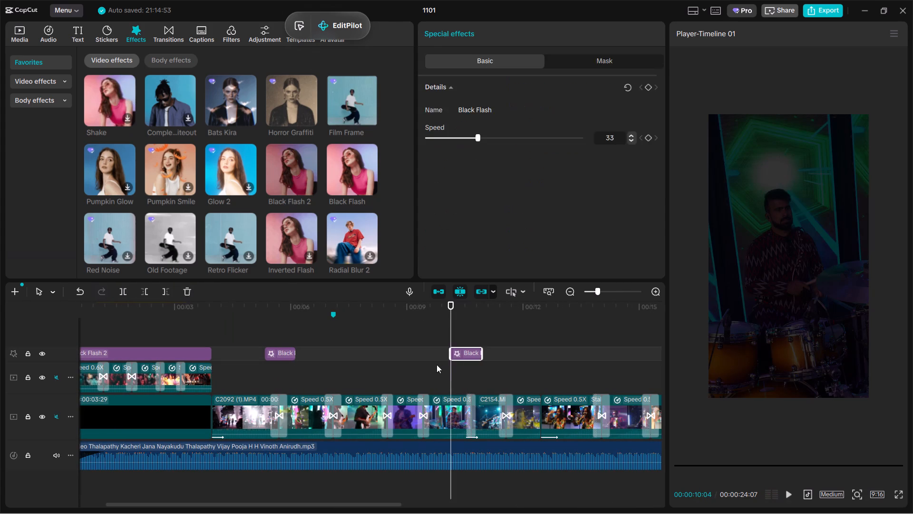
Shift the pasted Black Flash effect slightly earlier to about 10 s and trim its end to the transition into C2154.MP4.
click(430, 364)
key(space)
ctrl+scroll(433, 356, up, 7)
ctrl+scroll(435, 351, down, 7)
ctrl+scroll(435, 351, up, 6)
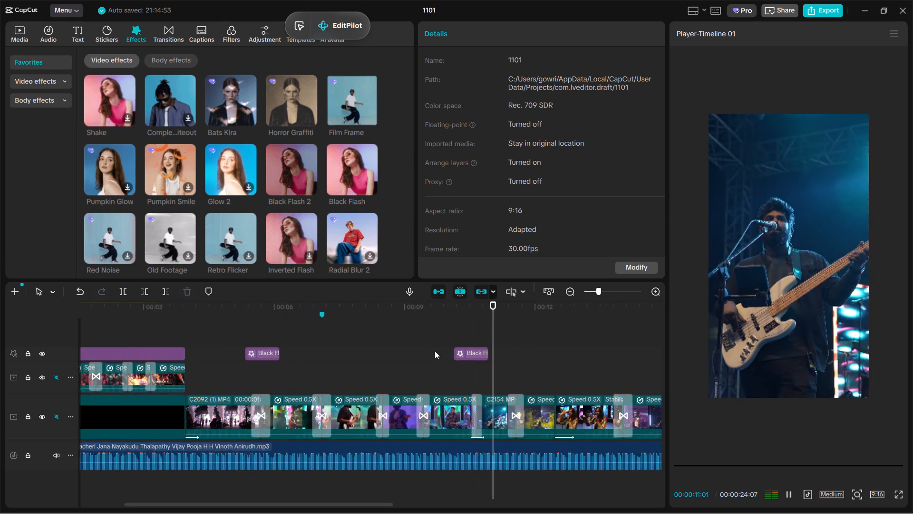
key(space)
click(463, 351)
drag(463, 351, 456, 351)
drag(480, 351, 480, 351)
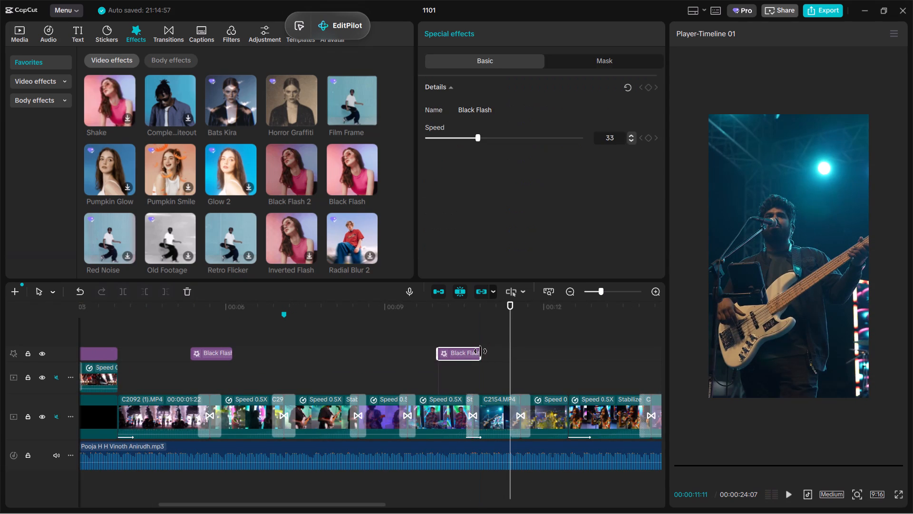
drag(480, 351, 471, 353)
Play back the section around the second Black Flash effect and the following clips up to about 12 s.
click(412, 352)
key(space)
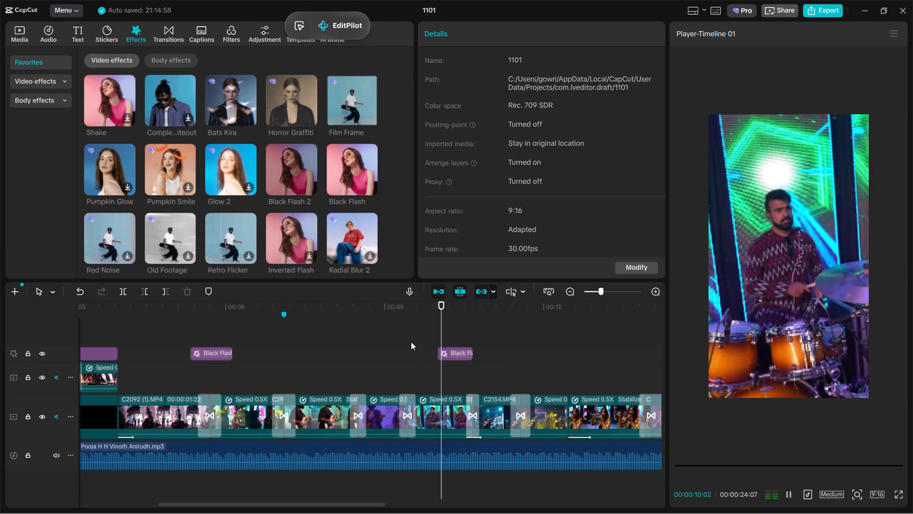
key(space)
key(space)
ctrl+scroll(455, 350, down, 2)
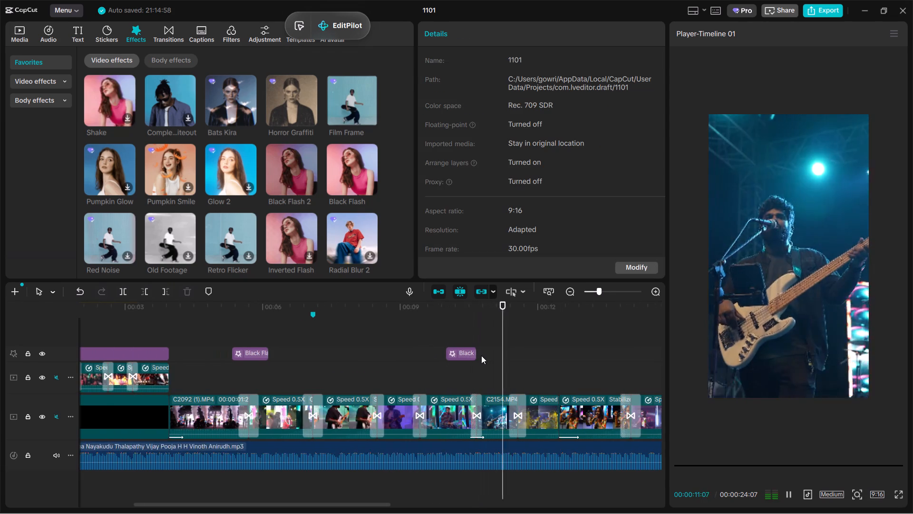
ctrl+scroll(481, 356, down, 2)
ctrl+scroll(483, 355, up, 6)
key(space)
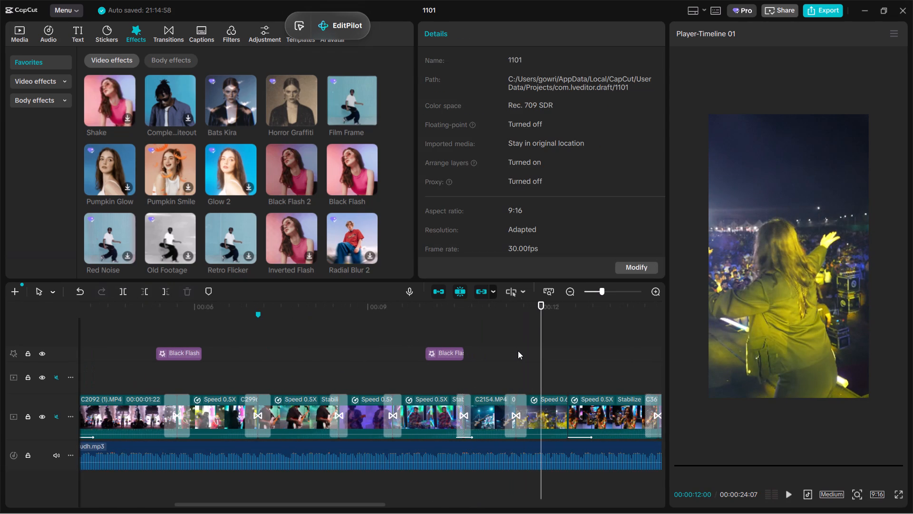
Add the favourite Radial Blur 2 effect at the start of the timeline above Black Flash 2 and extend it over the whole crowd intro.
click(518, 351)
drag(518, 351, 453, 393)
ctrl+scroll(348, 366, down, 5)
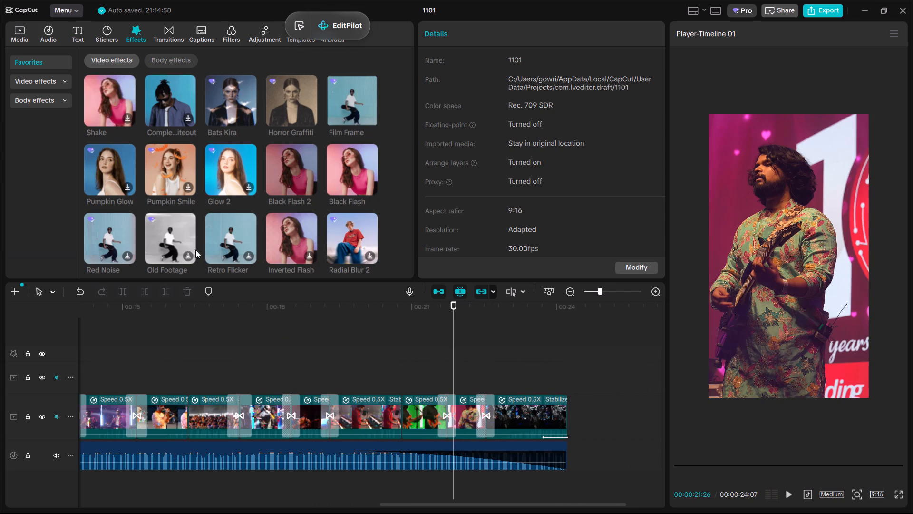
click(109, 227)
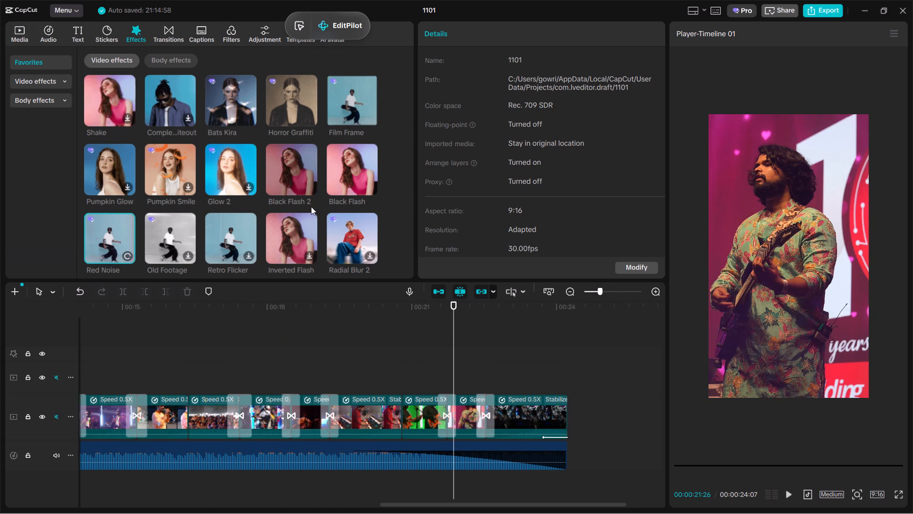
scroll(311, 207, down, 1)
click(350, 197)
click(376, 328)
drag(376, 328, 0, 334)
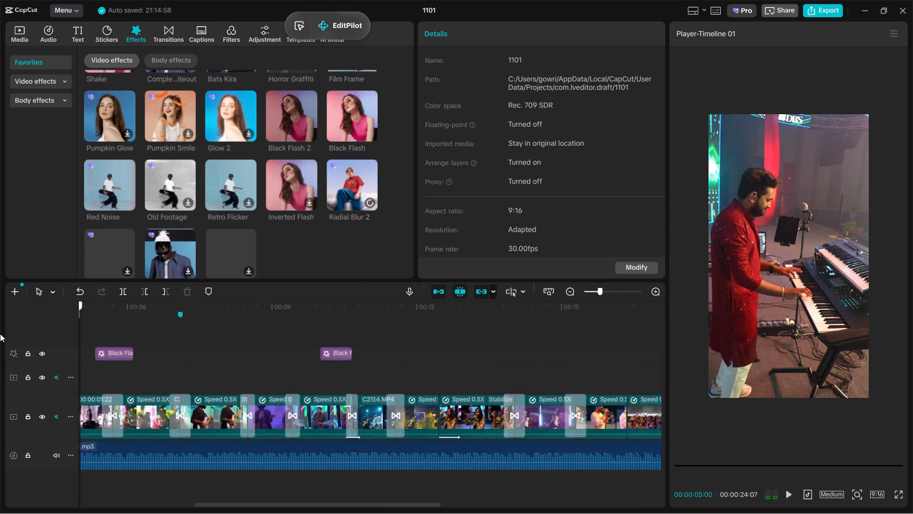
drag(0, 334, 1, 330)
drag(354, 186, 72, 333)
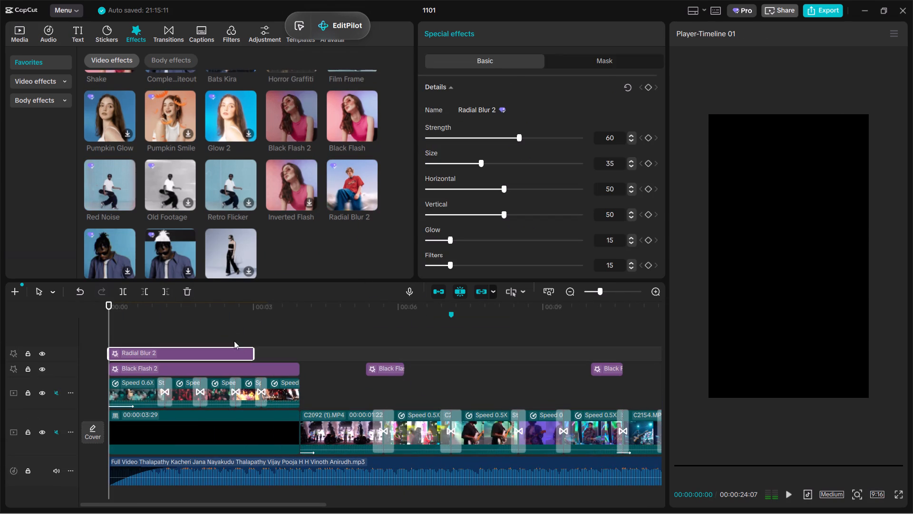
drag(251, 348, 296, 363)
Play the promo back from the beginning through the first Black Flash effect to review the stacked intro effects.
click(277, 336)
drag(277, 336, 0, 340)
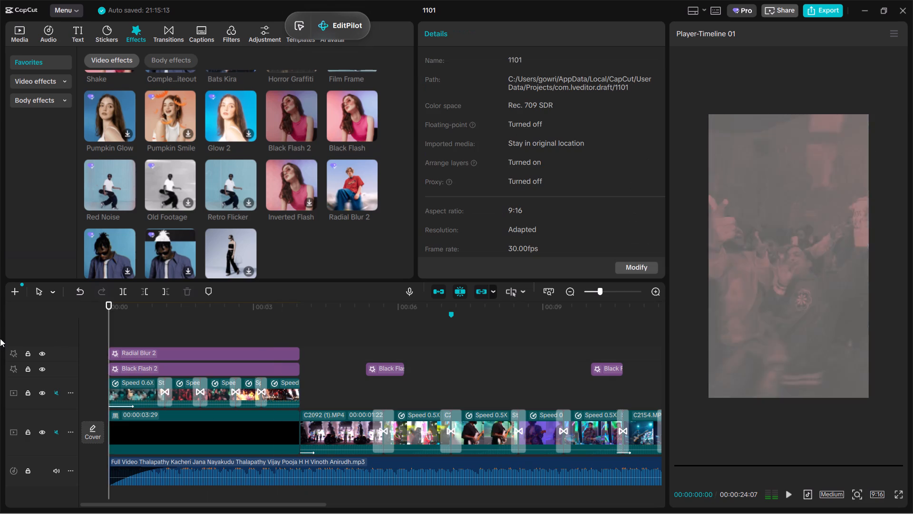
key(space)
key(space)
key(space)
scroll(250, 274, down, 5)
scroll(250, 274, up, 1)
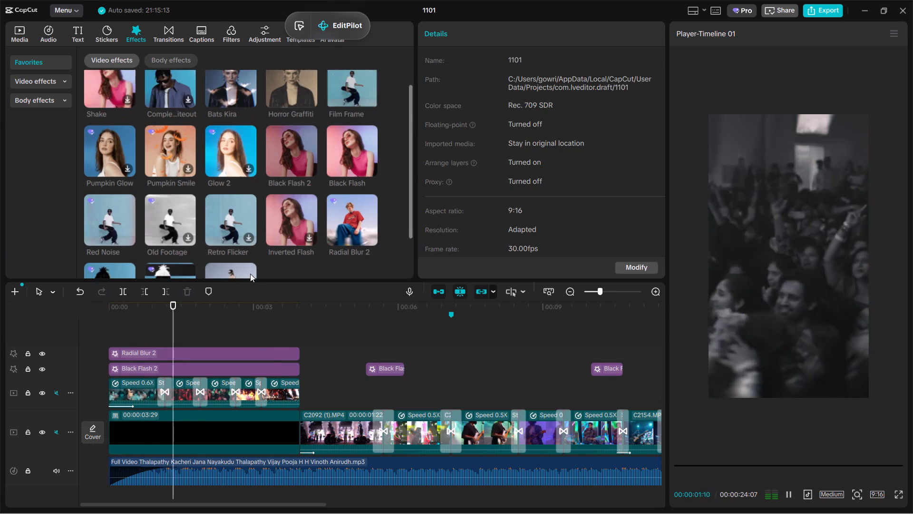
scroll(264, 264, down, 3)
key(space)
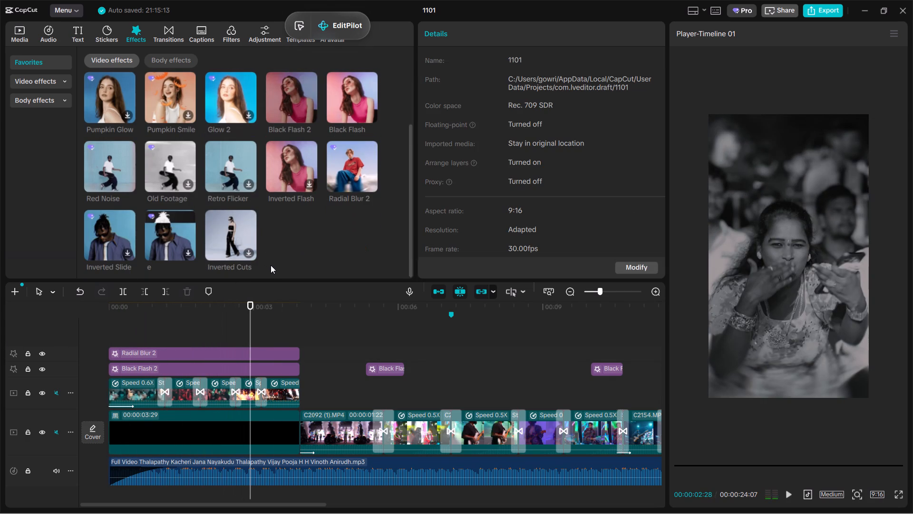
key(space)
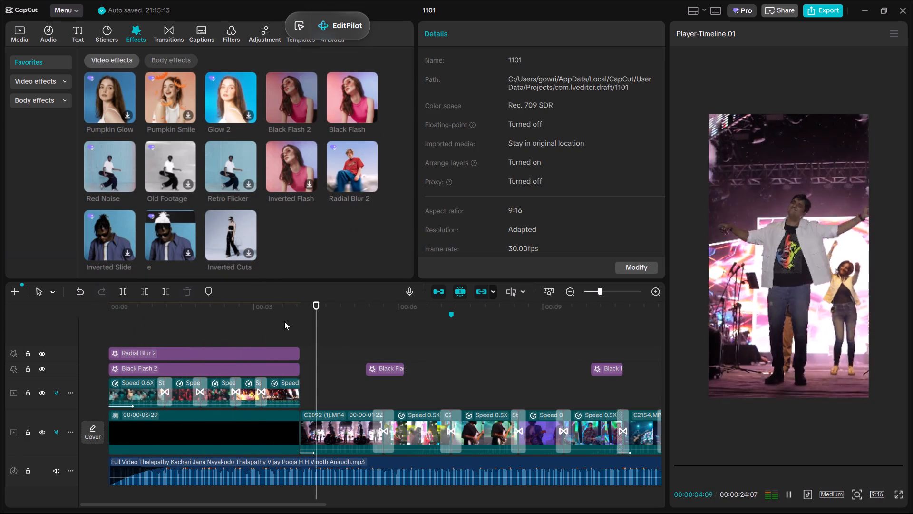
key(space)
key(space)
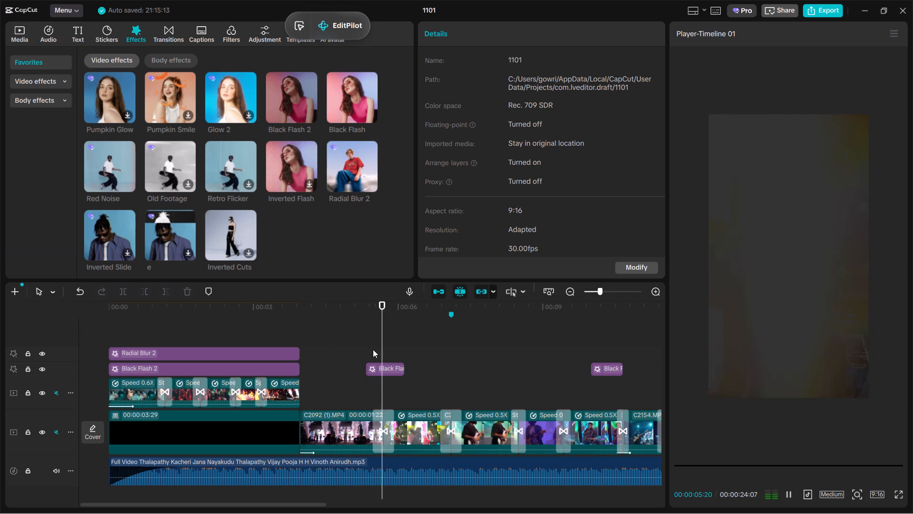
ctrl+scroll(370, 353, down, 4)
key(space)
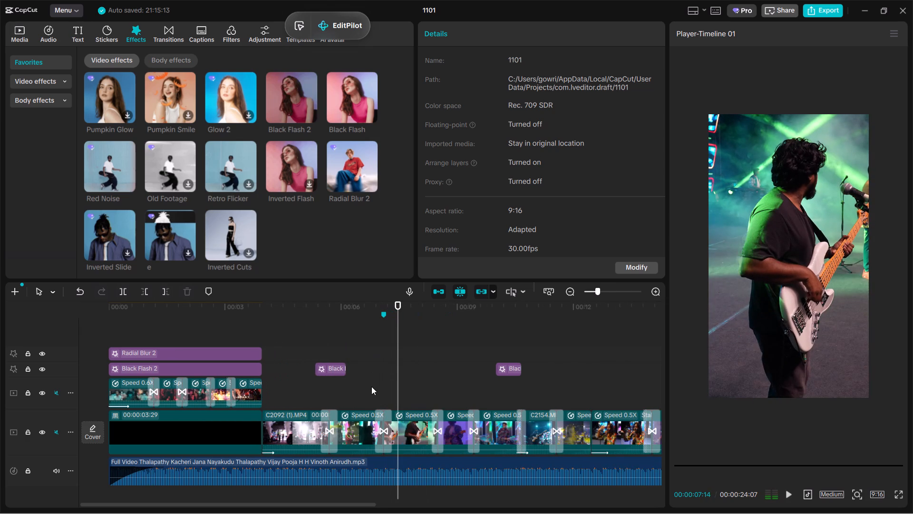
Add the Inverted Cuts effect at about 12 s, trim its end to about 00:00:12:28, and play it back.
click(238, 233)
drag(238, 233, 573, 391)
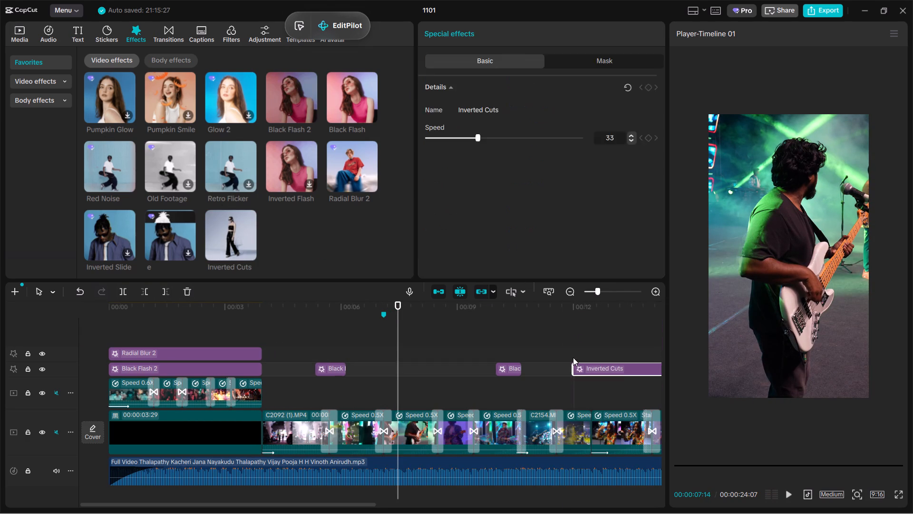
click(573, 357)
drag(572, 351, 601, 362)
click(605, 368)
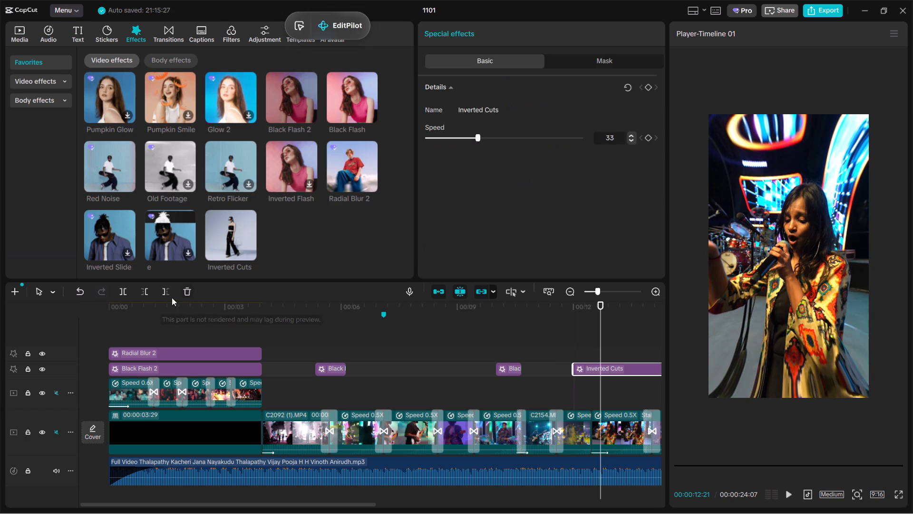
click(161, 294)
drag(602, 366, 608, 369)
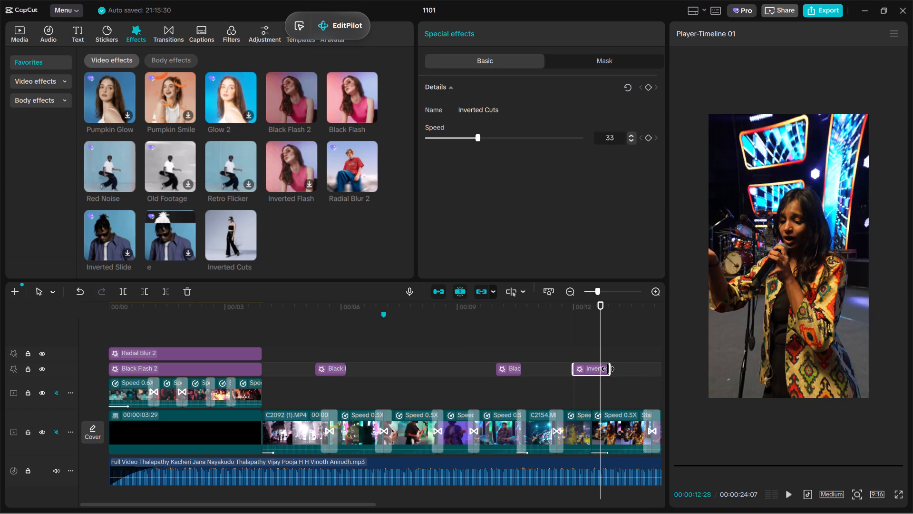
click(566, 342)
key(space)
key(space)
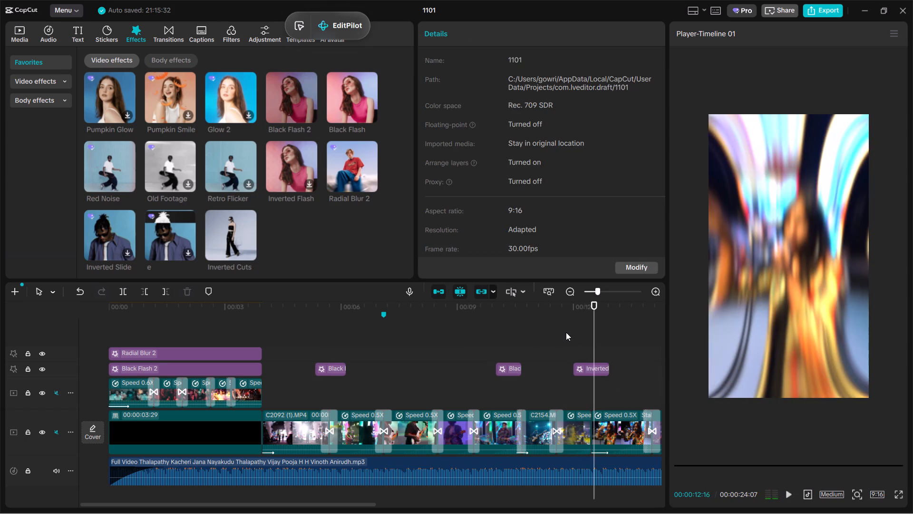
key(space)
Add Radial Blur 2 at about 16 s leading into the night crowd clip, trim its end to 00:00:16:22, and play it back.
ctrl+scroll(567, 328, down, 8)
click(485, 333)
drag(485, 333, 702, 364)
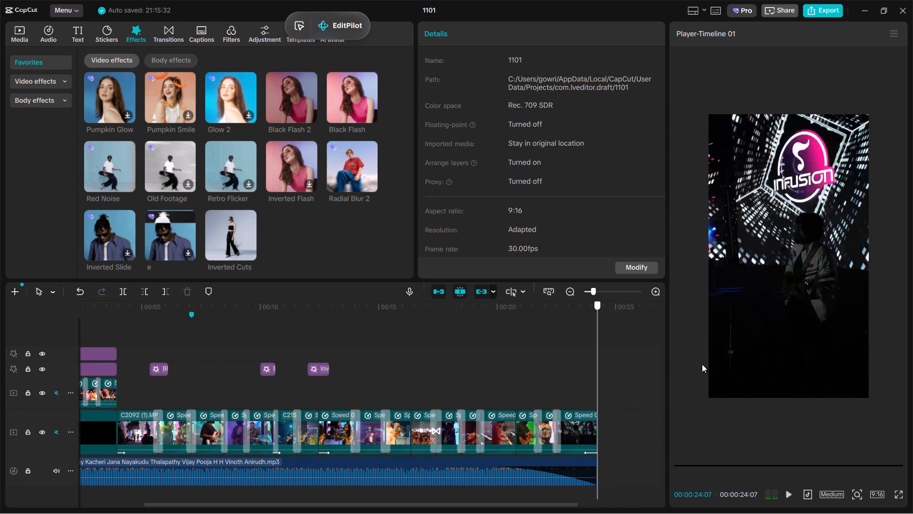
drag(702, 364, 428, 363)
ctrl+scroll(293, 174, up, 1)
ctrl+click(291, 174)
ctrl+click(289, 223)
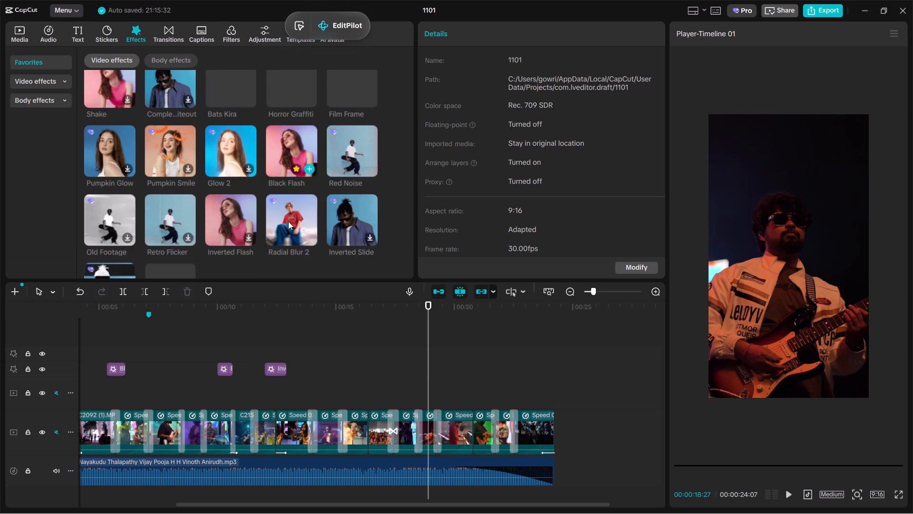
drag(288, 221, 358, 385)
key(space)
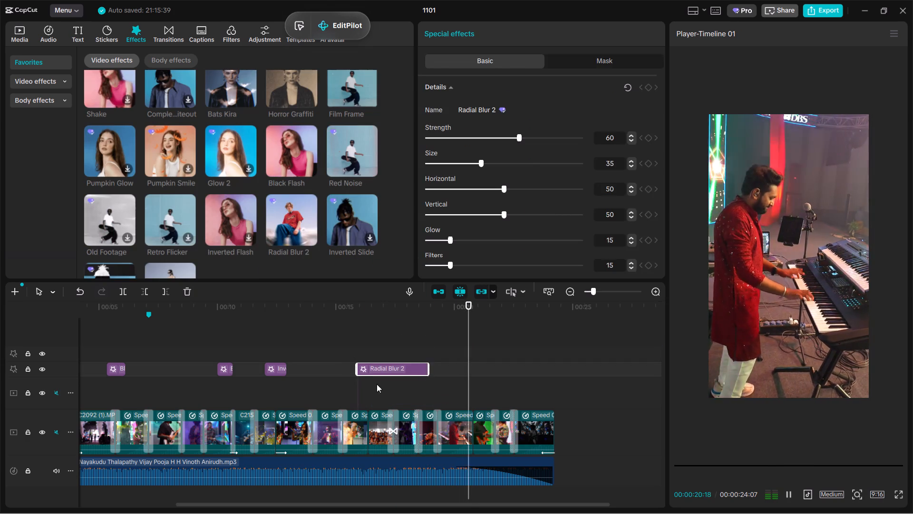
click(377, 384)
click(403, 372)
drag(430, 365, 377, 369)
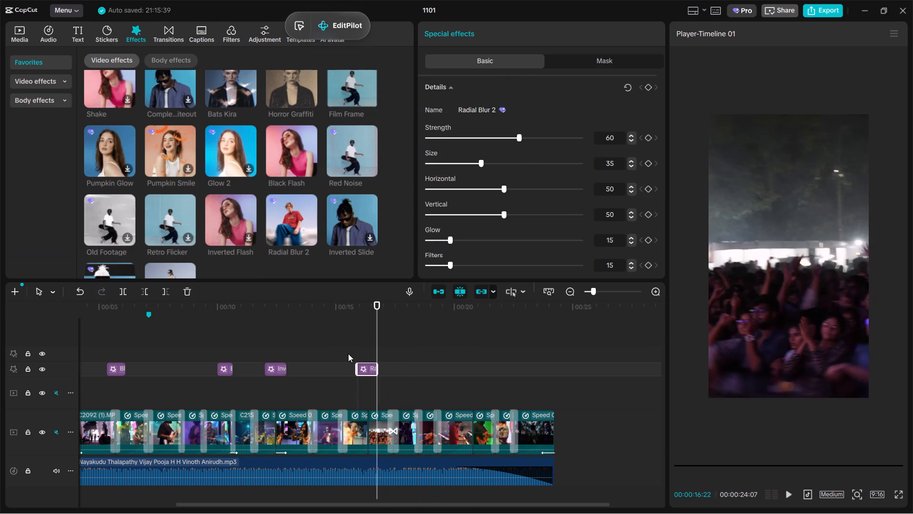
click(341, 347)
key(space)
key(space)
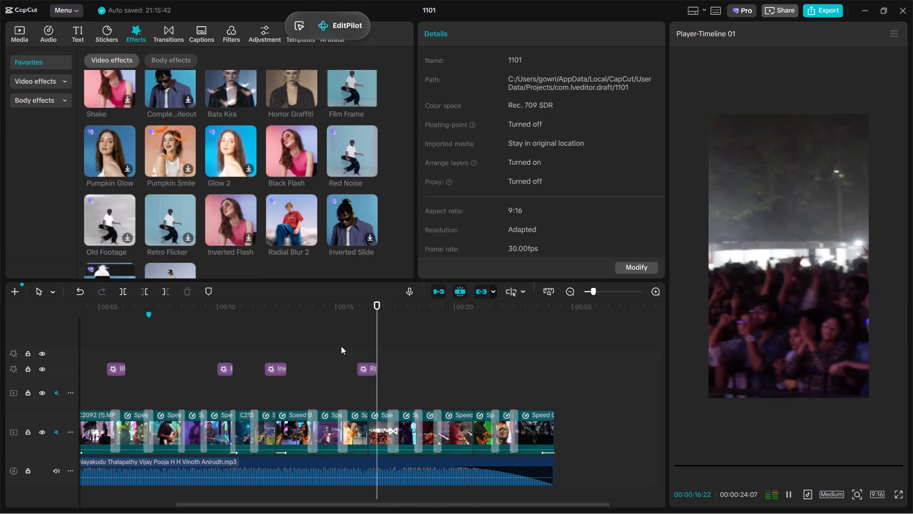
Play back from the Radial Blur 2 effect at about 16 s into the drummer footage at about 18 s.
click(341, 346)
key(space)
ctrl+scroll(361, 356, up, 7)
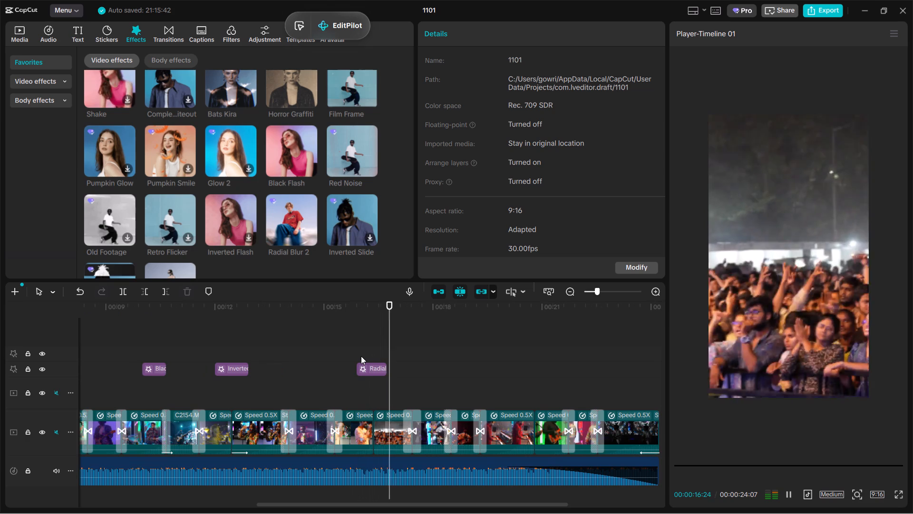
key(space)
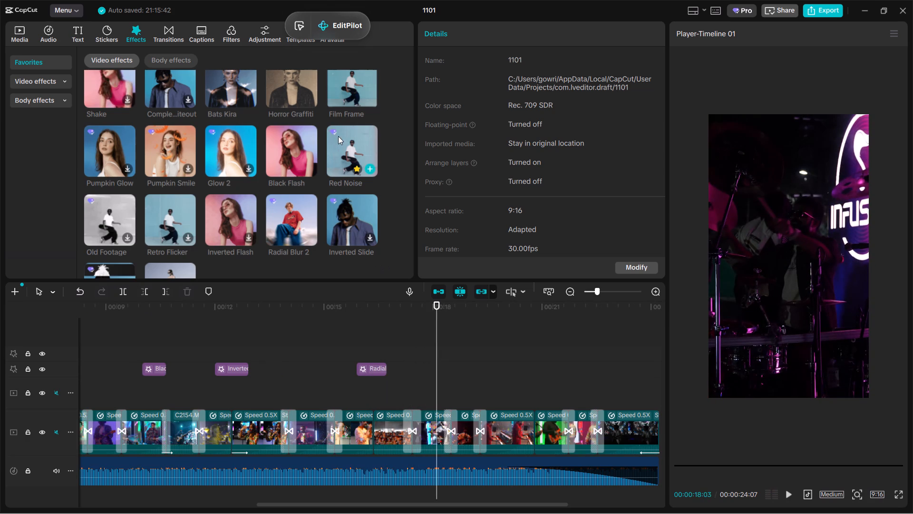
Add the favourite Inverted Slide effect on the upper effects track and trim it to run from about 20.4 s to 21.2 s.
click(343, 158)
click(308, 152)
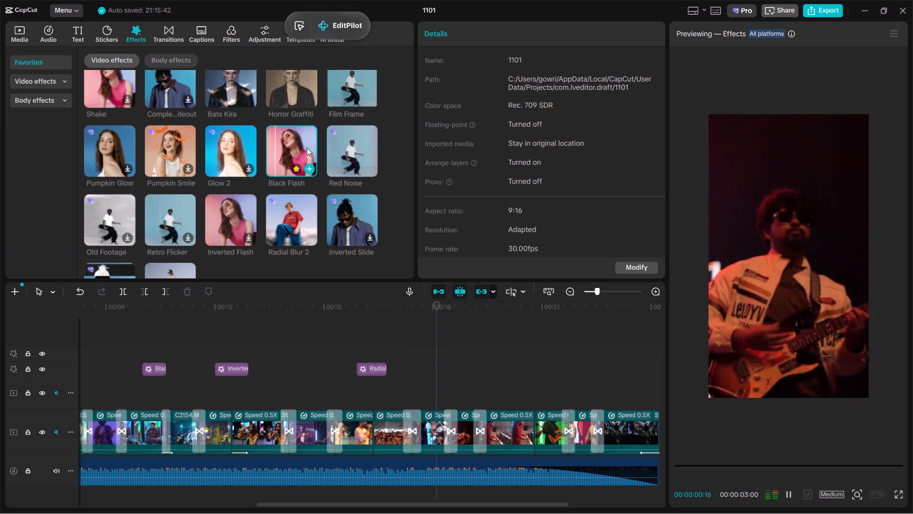
click(365, 215)
drag(364, 214, 508, 351)
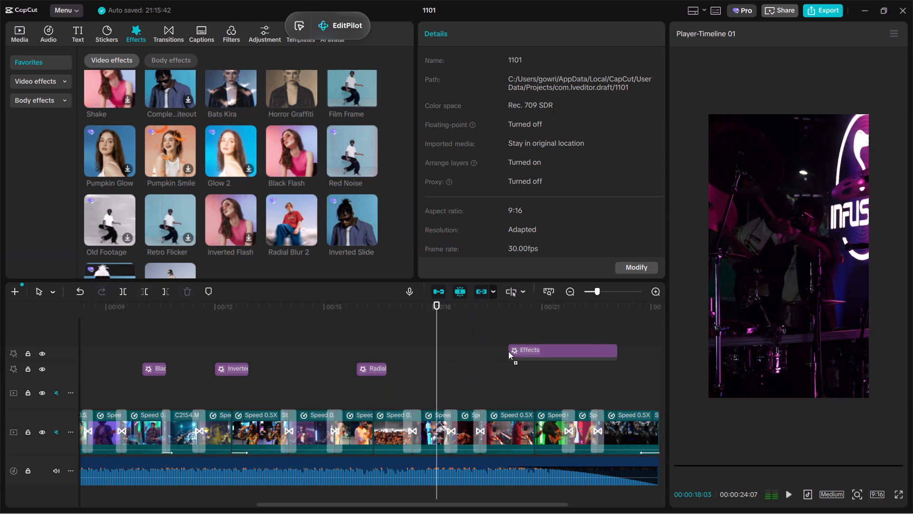
drag(508, 351, 510, 351)
drag(622, 351, 549, 366)
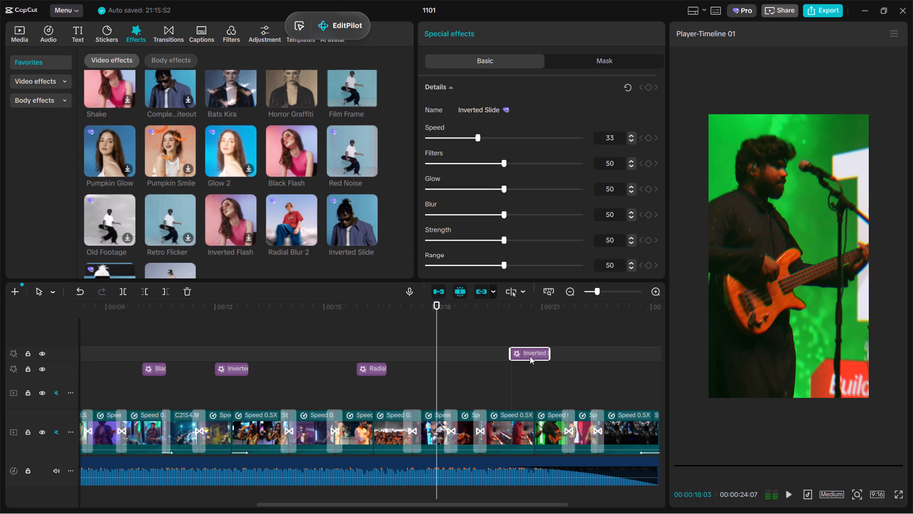
drag(511, 349, 519, 356)
Play back the Inverted Slide effect over the keyboard player and on into the closing clips.
click(501, 349)
key(space)
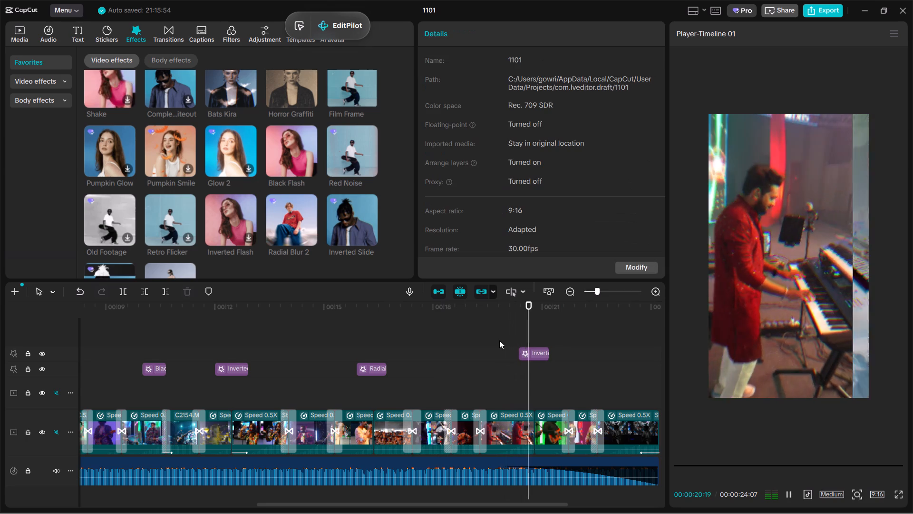
key(space)
click(500, 339)
key(space)
ctrl+scroll(500, 339, down, 2)
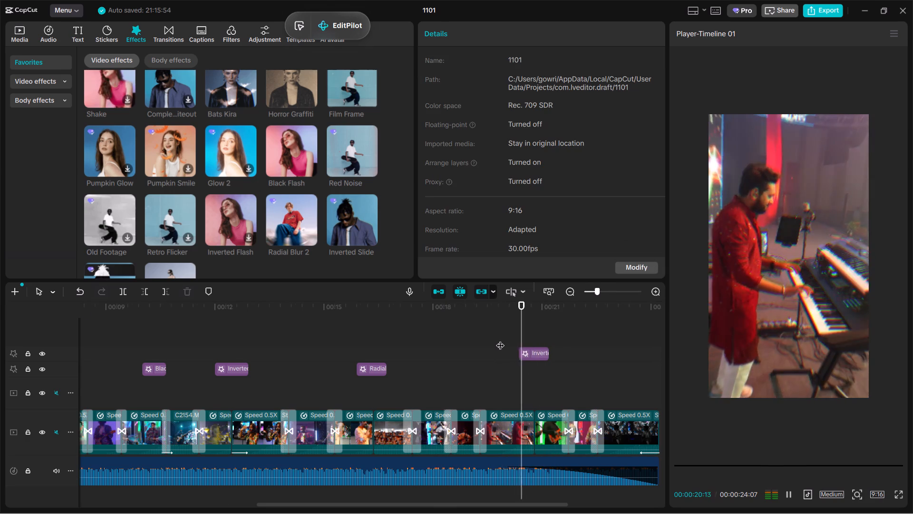
ctrl+scroll(500, 339, down, 5)
ctrl+scroll(500, 339, up, 6)
ctrl+scroll(500, 339, down, 13)
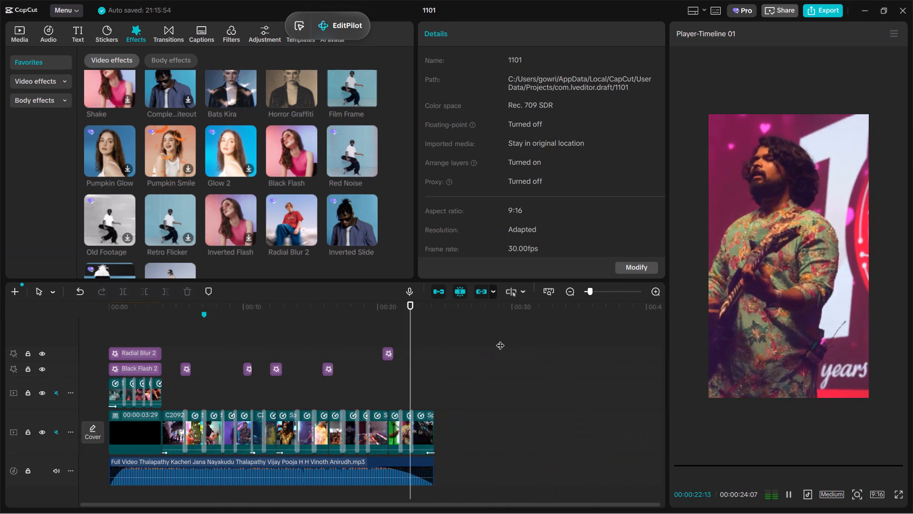
ctrl+scroll(500, 339, up, 5)
ctrl+scroll(500, 339, down, 6)
ctrl+scroll(500, 339, up, 6)
click(438, 336)
drag(438, 336, 0, 317)
key(space)
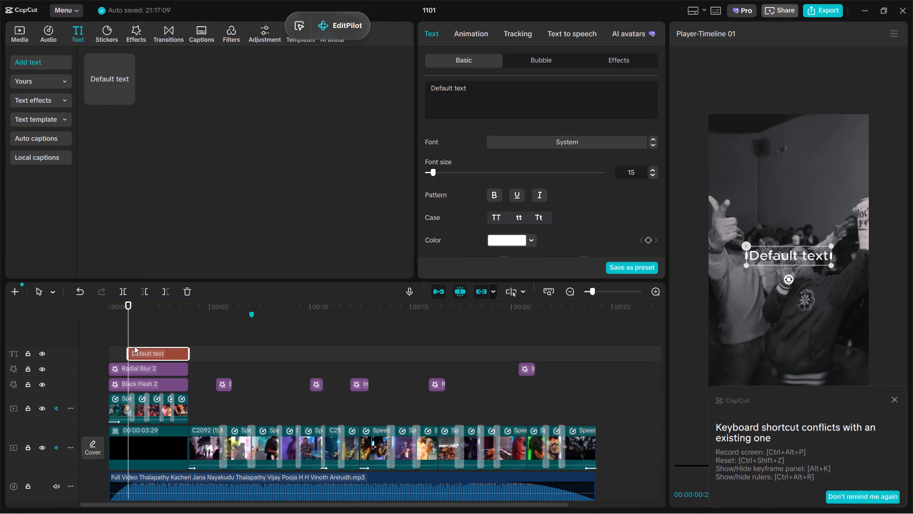
drag(130, 353, 8, 353)
drag(532, 101, 192, 89)
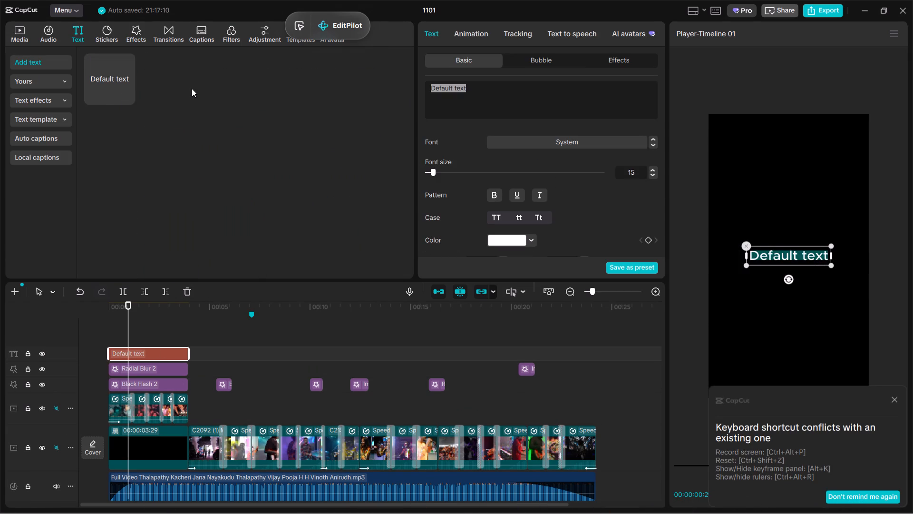
key(ctrl+v)
Narrow the headline's text box so it wraps to three lines within the frame, and centre it on the video.
ctrl+scroll(729, 271, down, 1)
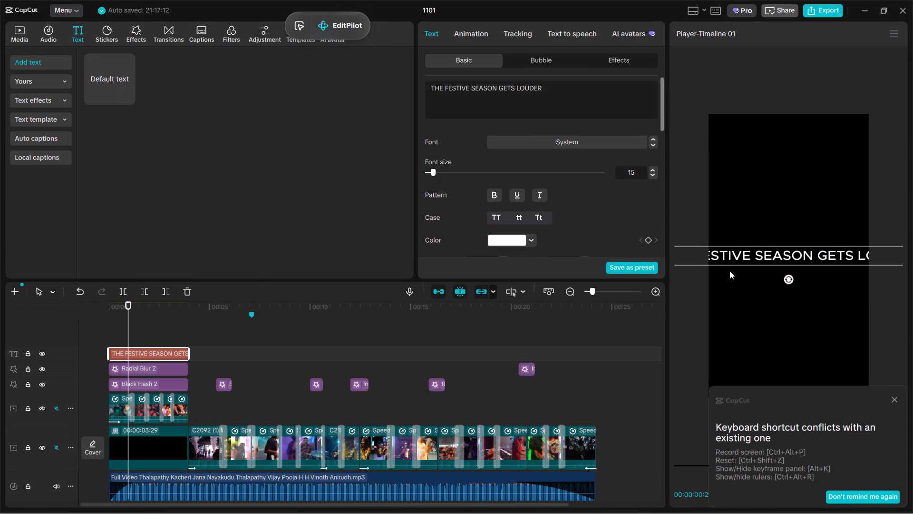
ctrl+scroll(729, 271, down, 1)
drag(881, 257, 813, 275)
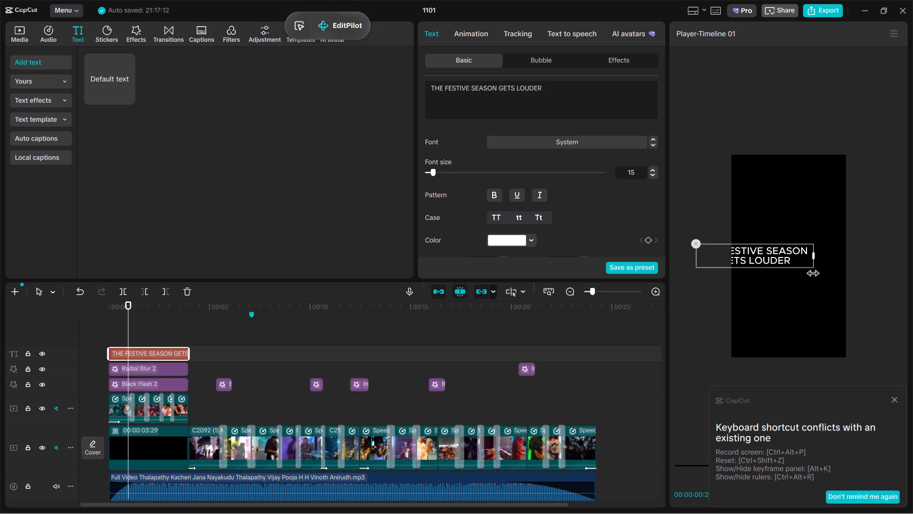
drag(813, 275, 789, 279)
drag(762, 260, 809, 258)
click(809, 258)
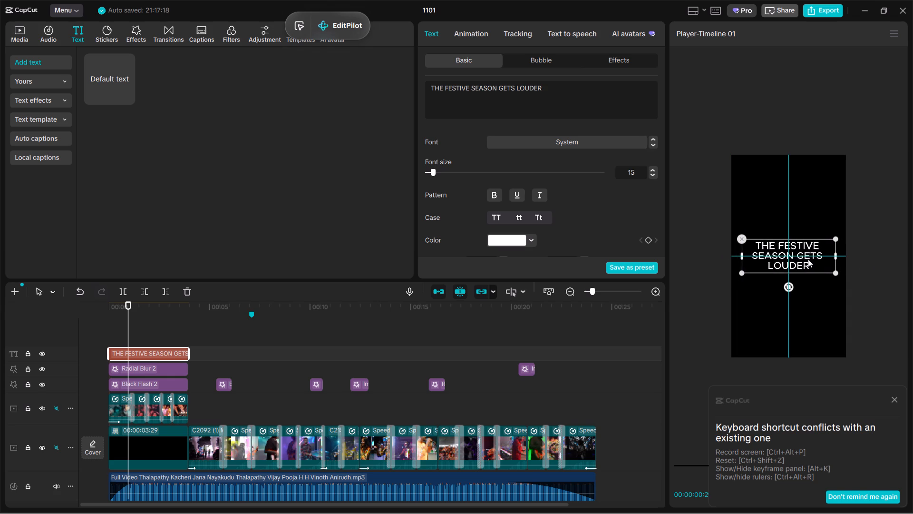
ctrl+scroll(832, 259, up, 4)
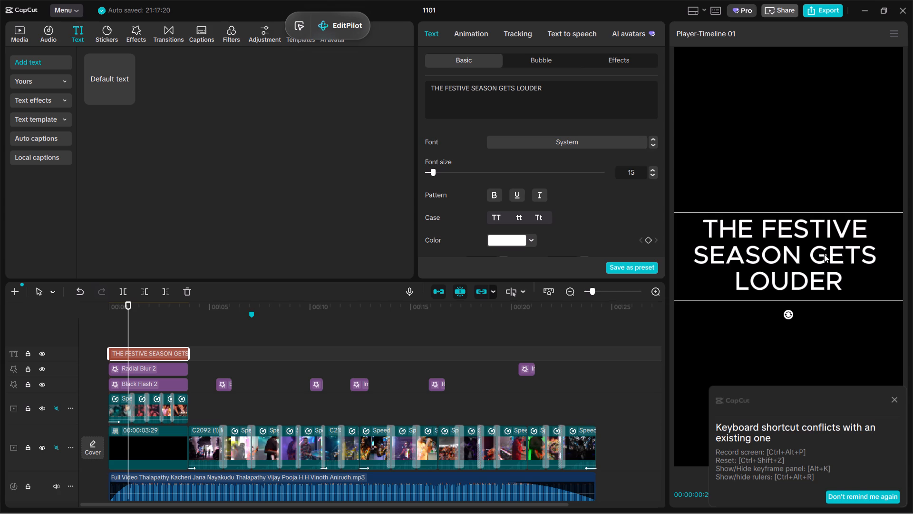
scroll(824, 254, up, 1)
click(896, 402)
ctrl+scroll(858, 348, down, 6)
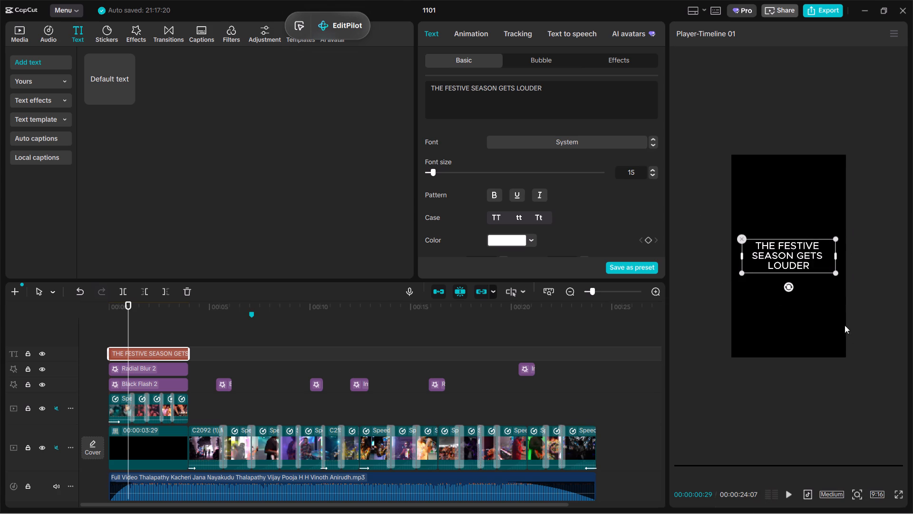
ctrl+scroll(834, 297, up, 3)
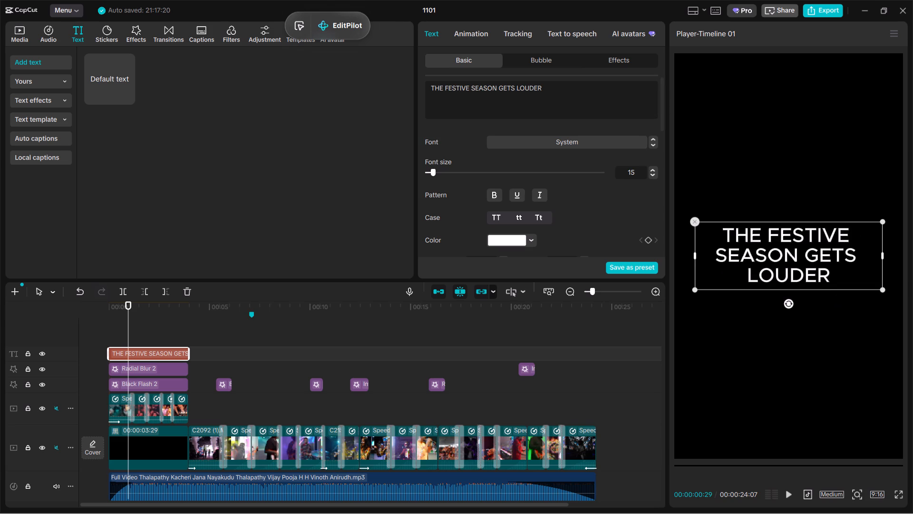
Copy FESTIVE SEASON GETS LOUDER out of the headline text and delete those words, leaving only THE.
drag(444, 87, 545, 94)
key(ctrl+c)
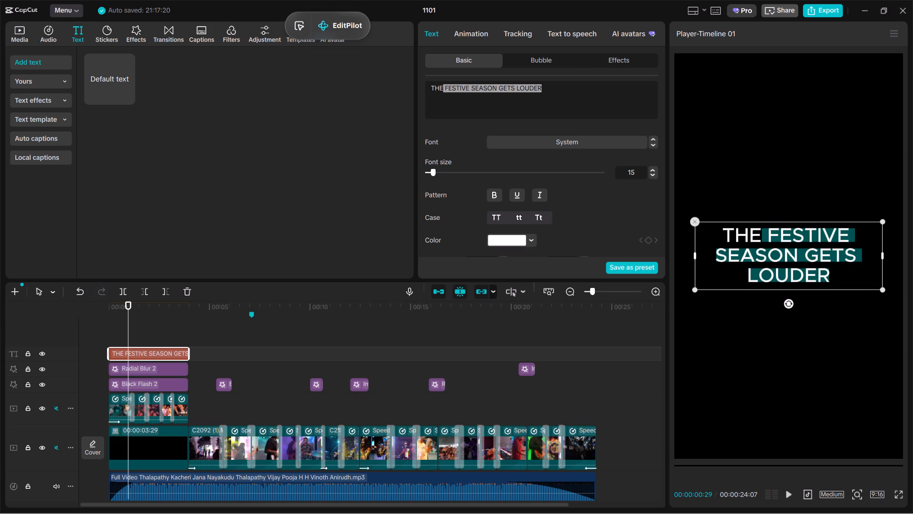
key(BackSpace)
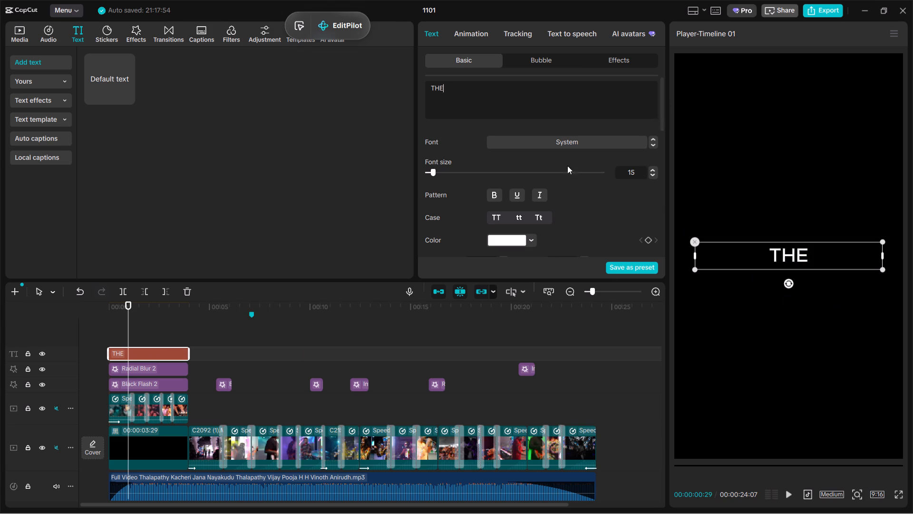
Set the THE text's font to BebasNeue and move it slightly above the centre of the frame.
click(582, 138)
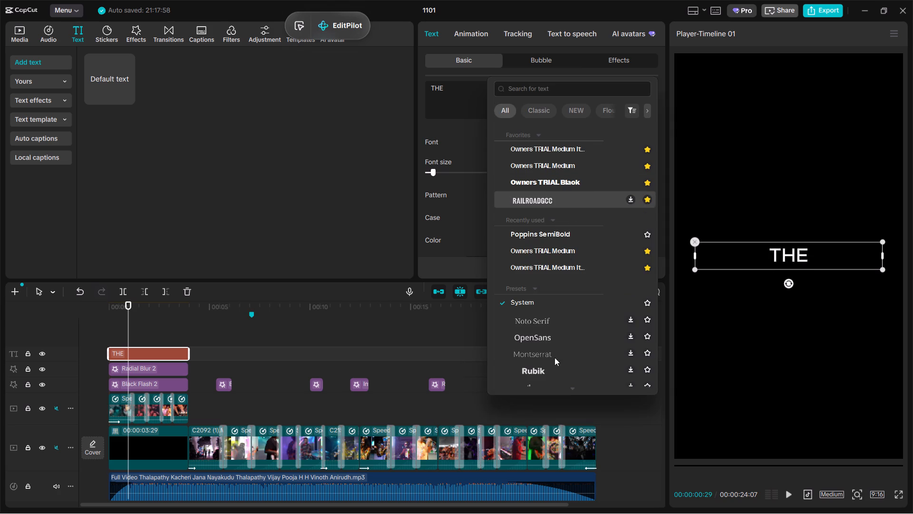
scroll(551, 355, down, 1)
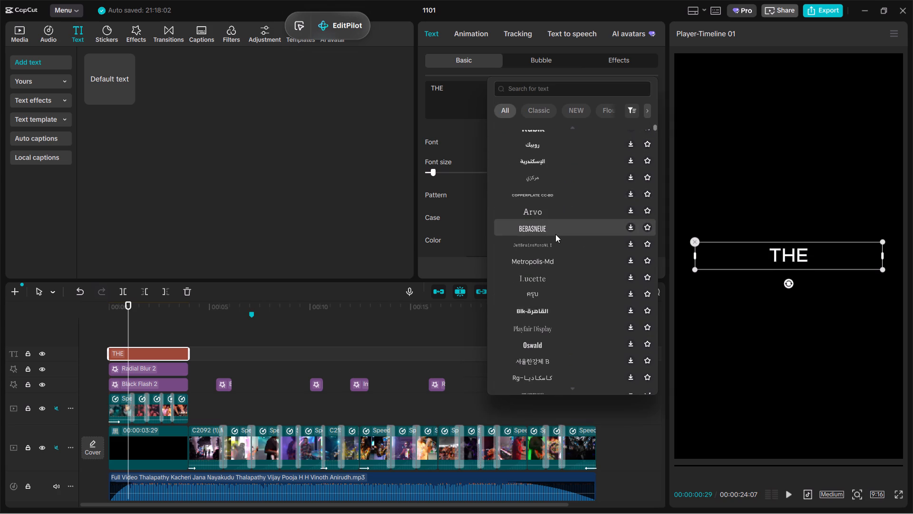
click(555, 234)
scroll(567, 236, down, 1)
ctrl+scroll(810, 262, down, 4)
drag(808, 256, 810, 236)
Duplicate the THE text clip onto a new track above it, covering the intro from the start of the timeline.
key(ctrl+c)
key(ctrl+v)
drag(169, 352, 16, 352)
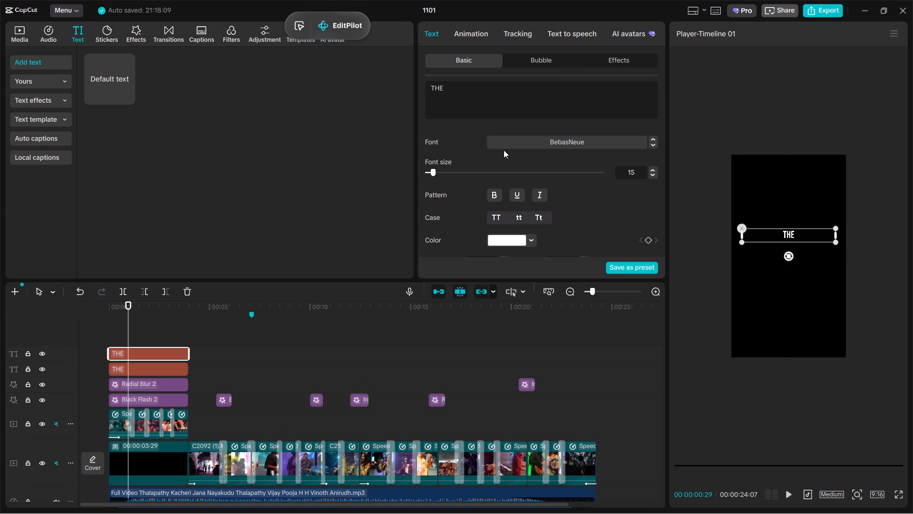
Replace the duplicate's text with FESTIVE SEASON, copying the words GETS LOUDER before removing them.
drag(510, 92, 290, 57)
key(ctrl+v)
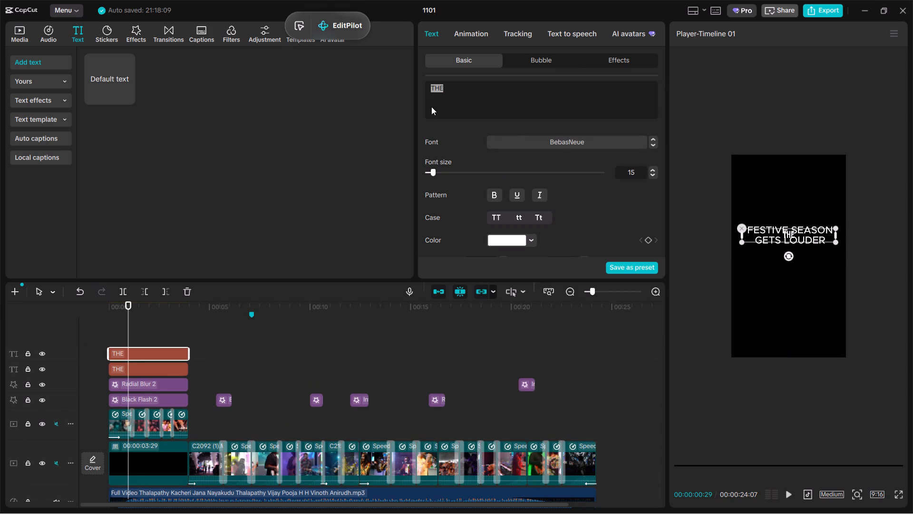
drag(487, 88, 542, 91)
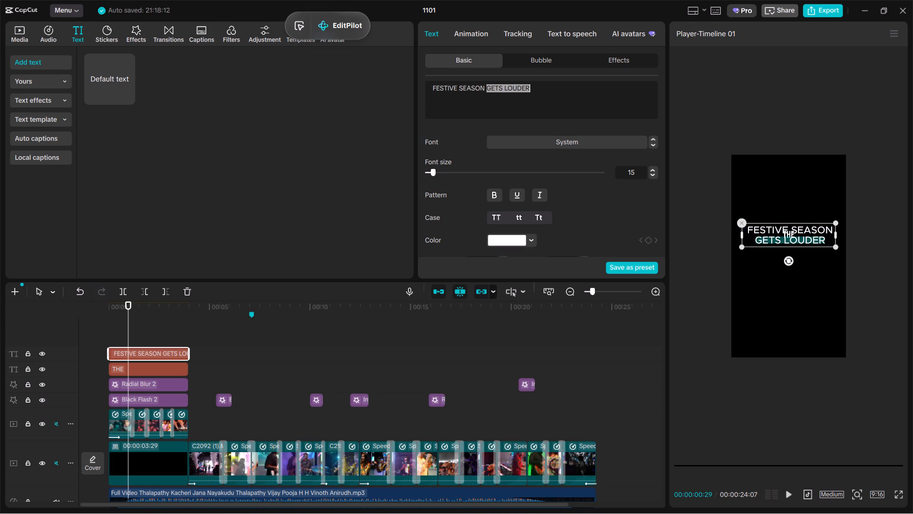
drag(542, 91, 541, 92)
key(ctrl+c)
key(BackSpace)
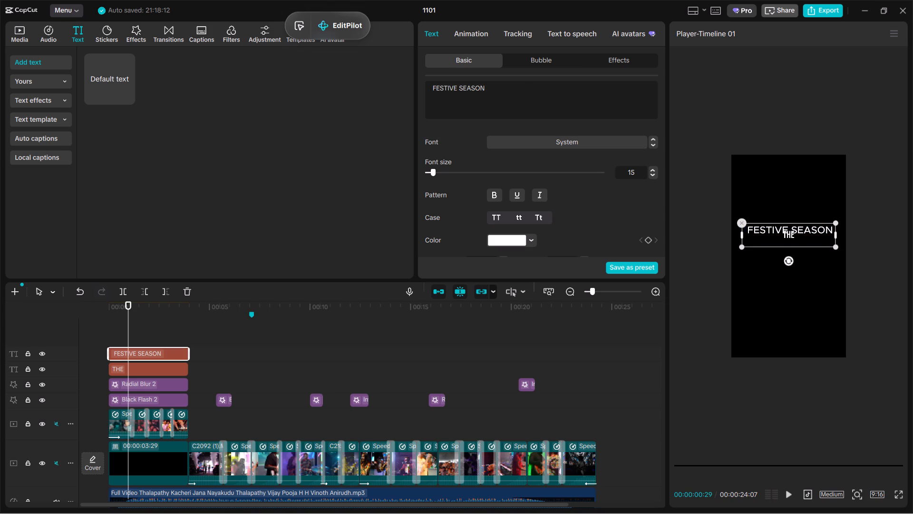
Move the FESTIVE SEASON text just below THE and set its font to BebasNeue.
click(155, 329)
click(157, 356)
ctrl+scroll(796, 281, up, 4)
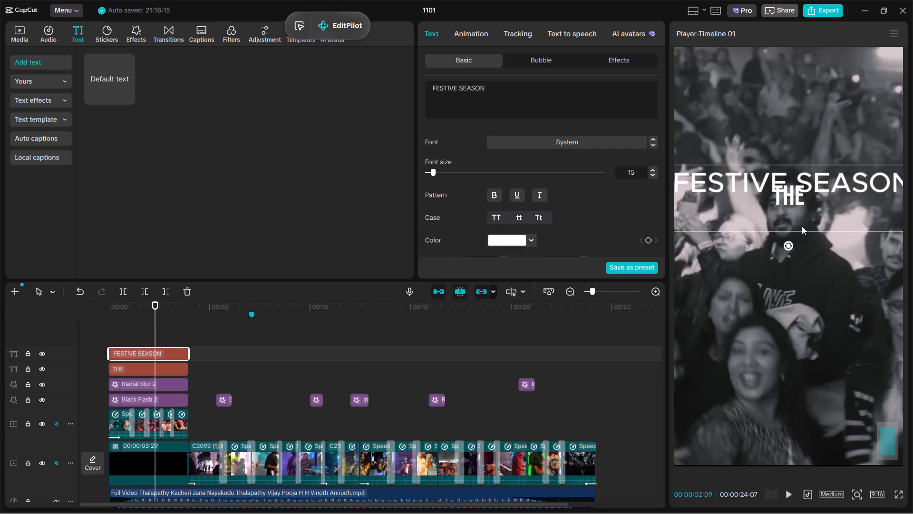
ctrl+scroll(802, 225, down, 3)
drag(803, 224, 804, 258)
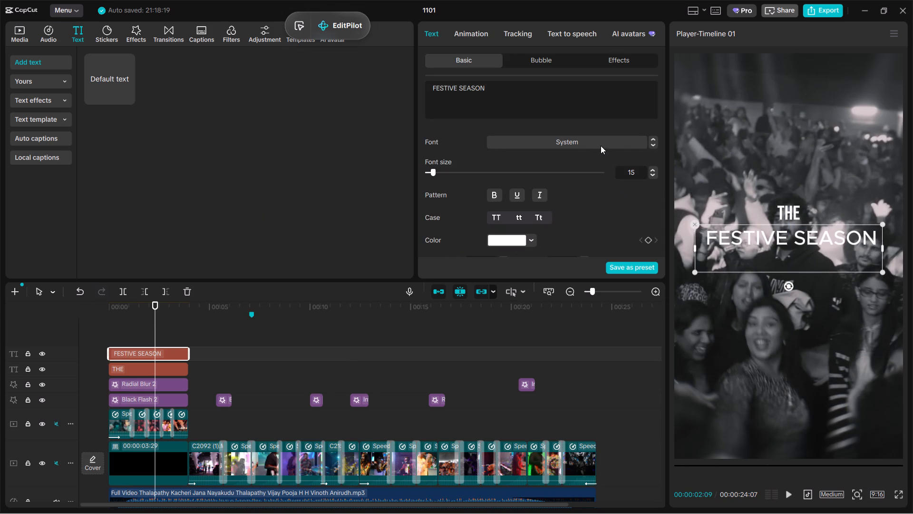
click(601, 146)
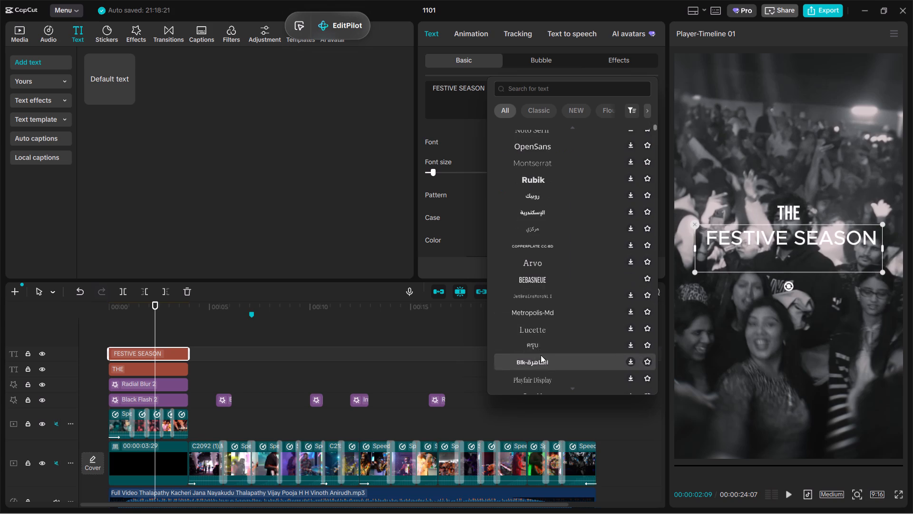
click(548, 281)
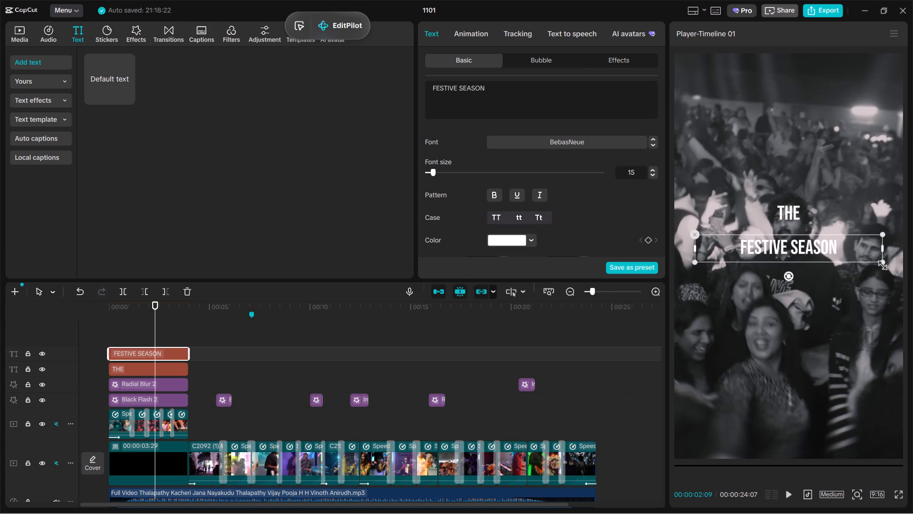
Enlarge the FESTIVE SEASON text to nearly the full frame width, keeping it centred horizontally directly beneath THE.
drag(881, 264, 912, 492)
ctrl+scroll(858, 398, down, 5)
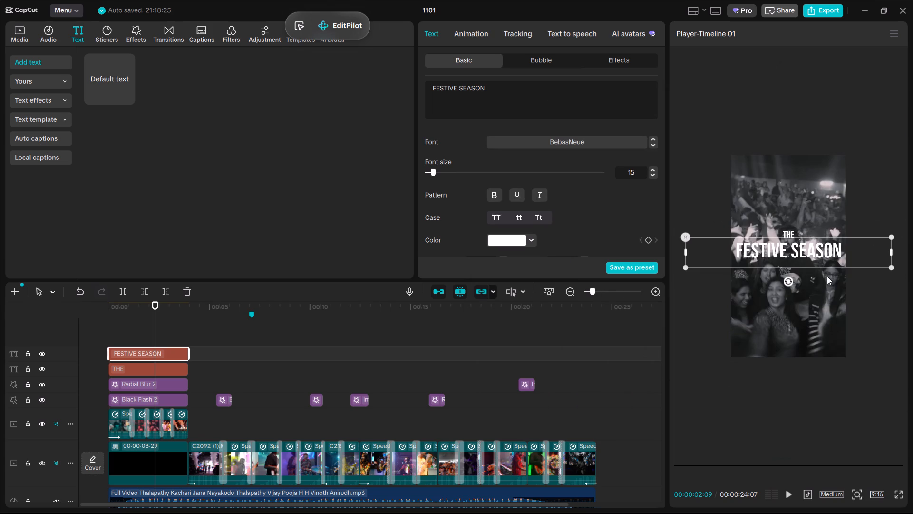
click(813, 257)
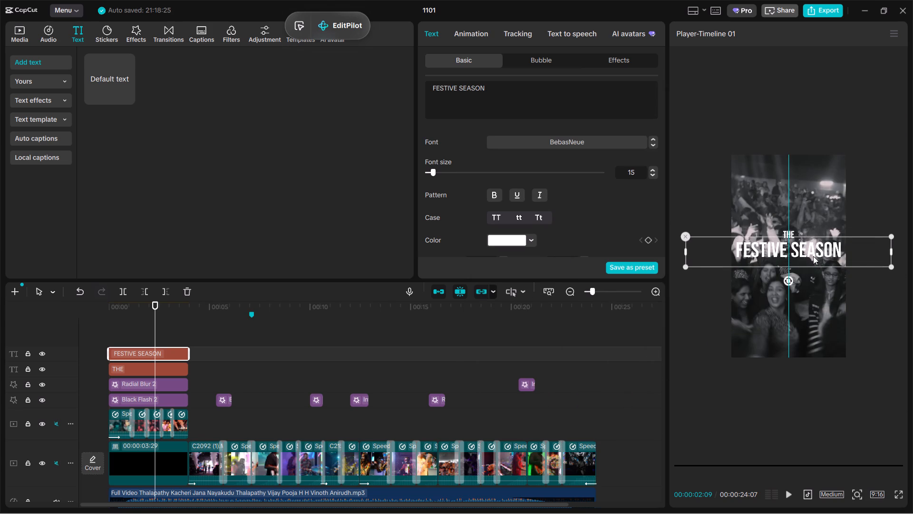
Duplicate the THE text clip onto a new track from the timeline start and replace its text with the copied GETS LOUDER.
click(136, 344)
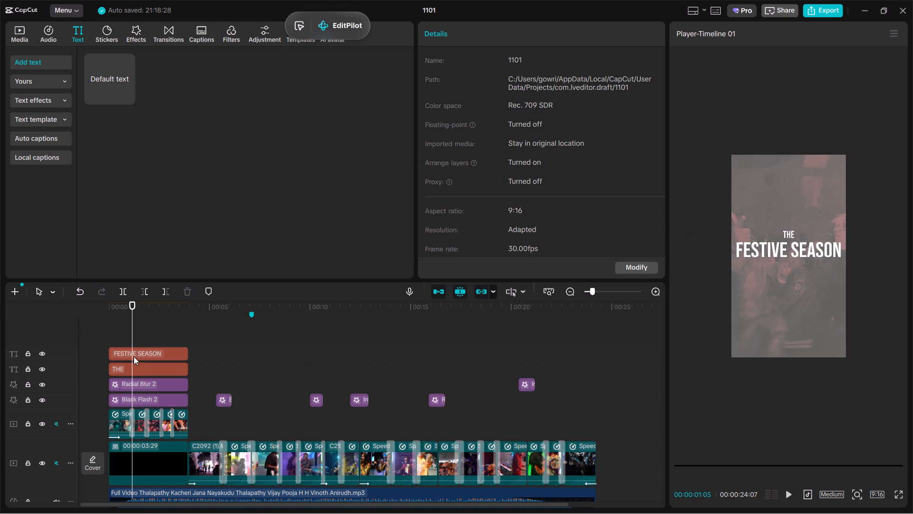
click(134, 371)
key(ctrl+c)
key(ctrl+v)
drag(157, 369, 64, 370)
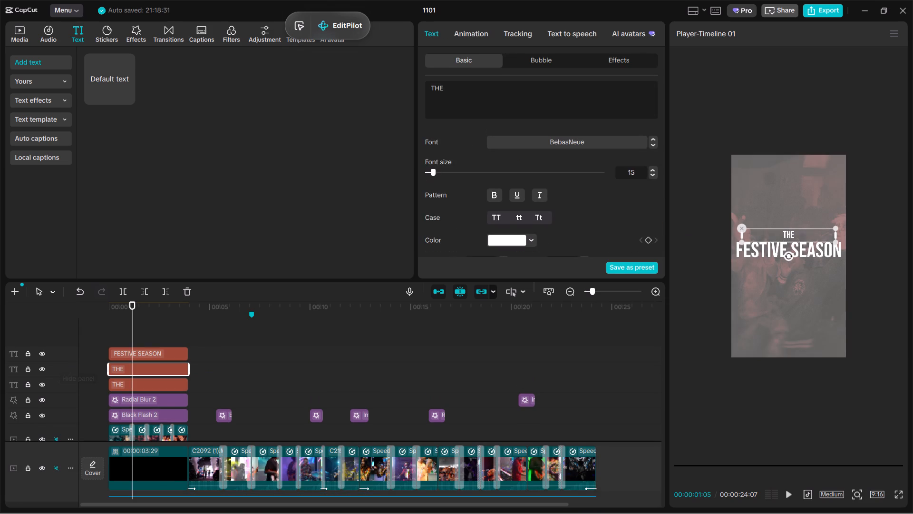
drag(482, 108, 288, 87)
key(ctrl+v)
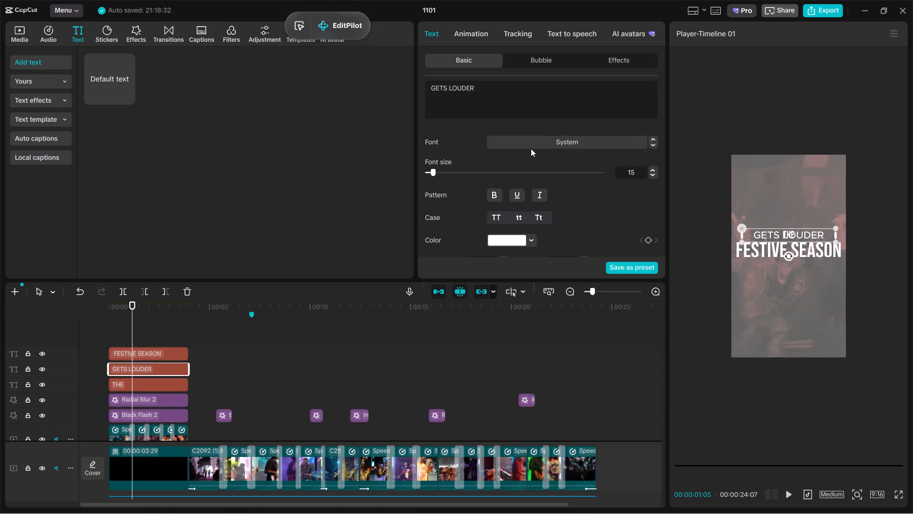
Set the GETS LOUDER text's font to BebasNeue and move it just below FESTIVE SEASON.
click(544, 141)
scroll(568, 242, up, 3)
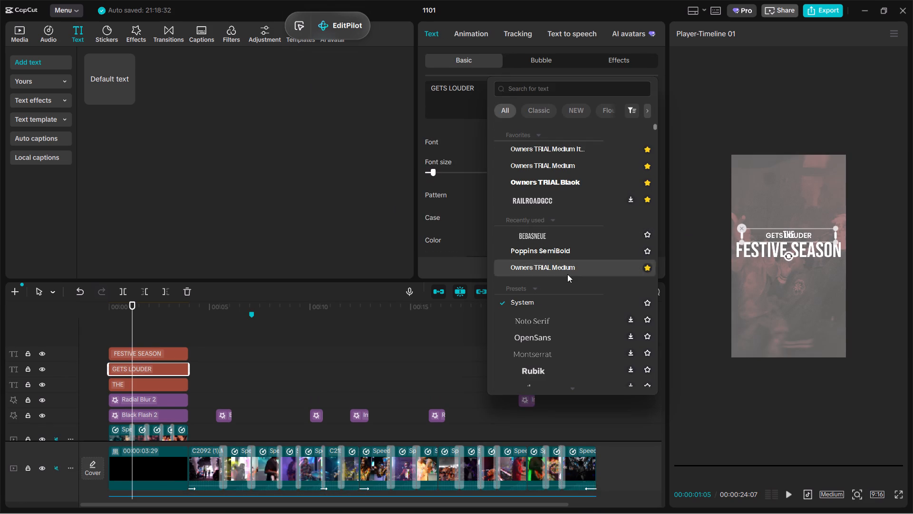
click(553, 236)
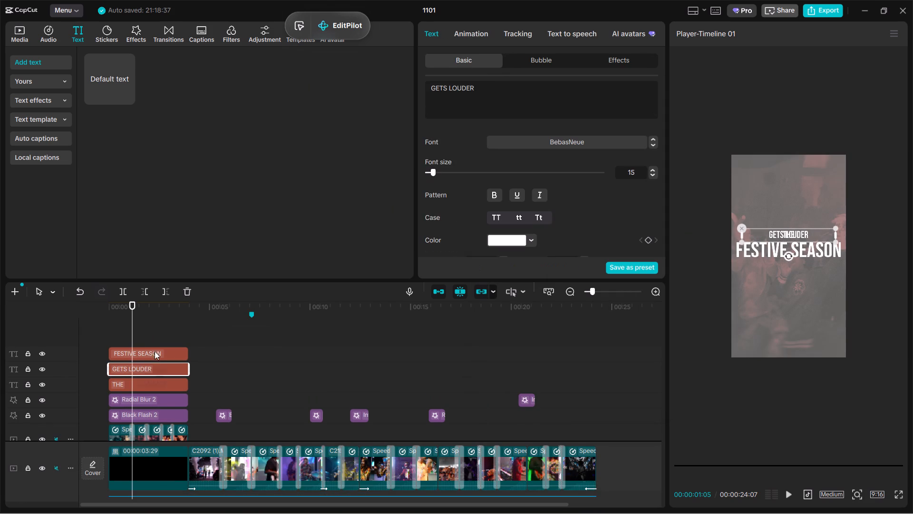
ctrl+scroll(789, 240, up, 3)
drag(822, 215, 827, 280)
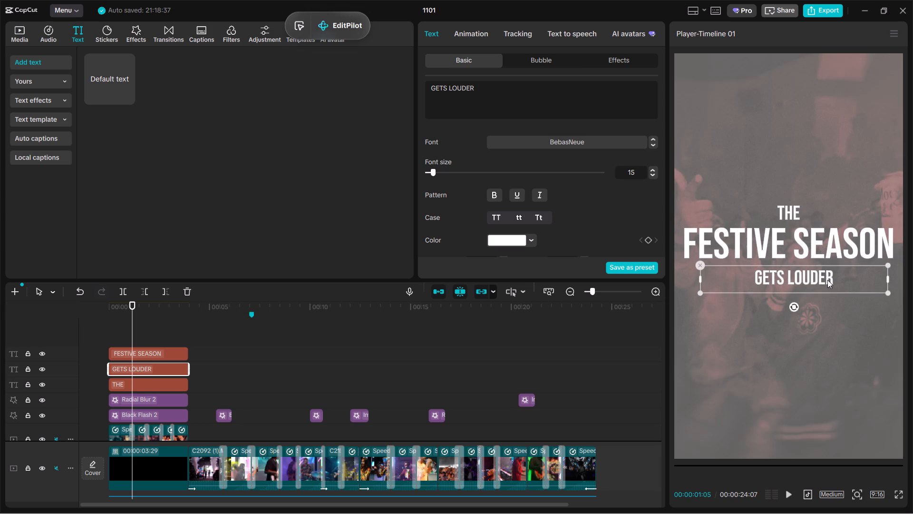
drag(827, 280, 826, 274)
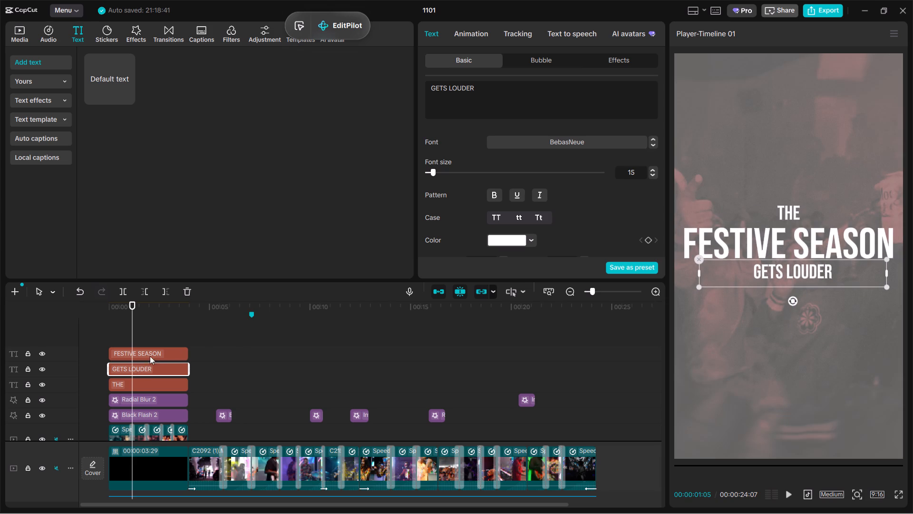
Make the FESTIVE SEASON text bold.
click(154, 355)
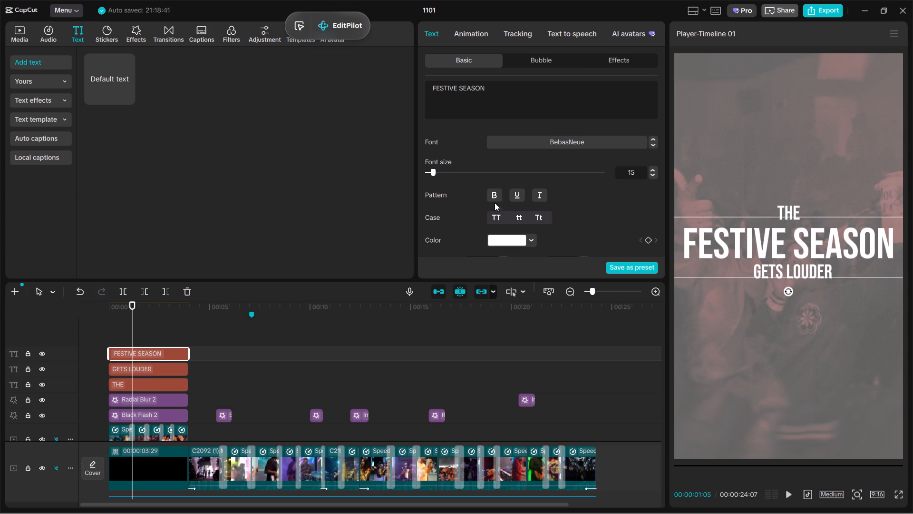
click(491, 196)
ctrl+scroll(869, 268, down, 3)
ctrl+scroll(869, 267, up, 1)
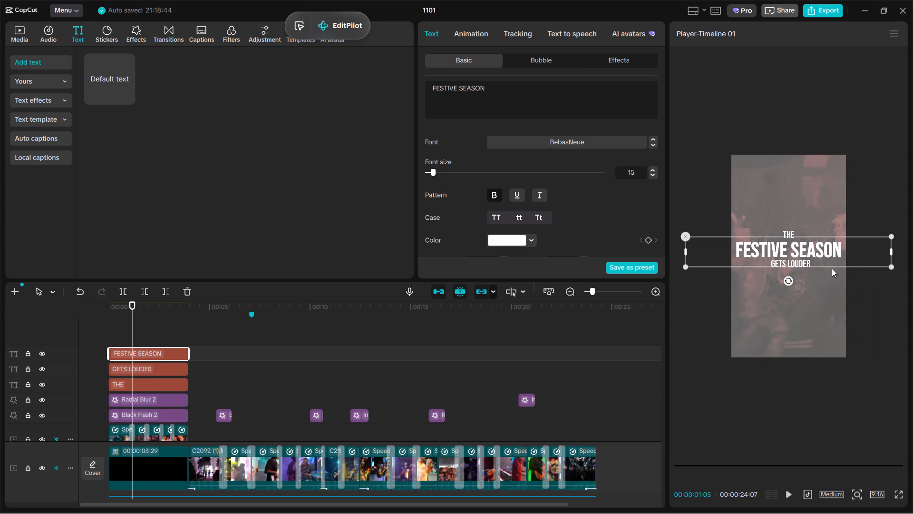
Tighten the headline spacing by nudging THE down and GETS LOUDER up toward FESTIVE SEASON, centring GETS LOUDER horizontally.
ctrl+scroll(831, 268, up, 4)
click(170, 388)
ctrl+scroll(600, 318, up, 2)
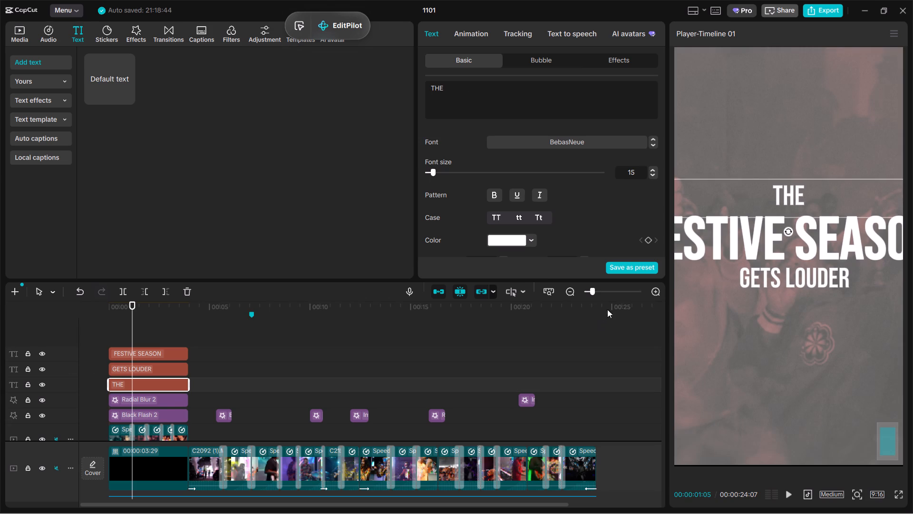
ctrl+scroll(607, 309, up, 1)
ctrl+scroll(760, 208, up, 4)
drag(804, 191, 806, 203)
click(158, 366)
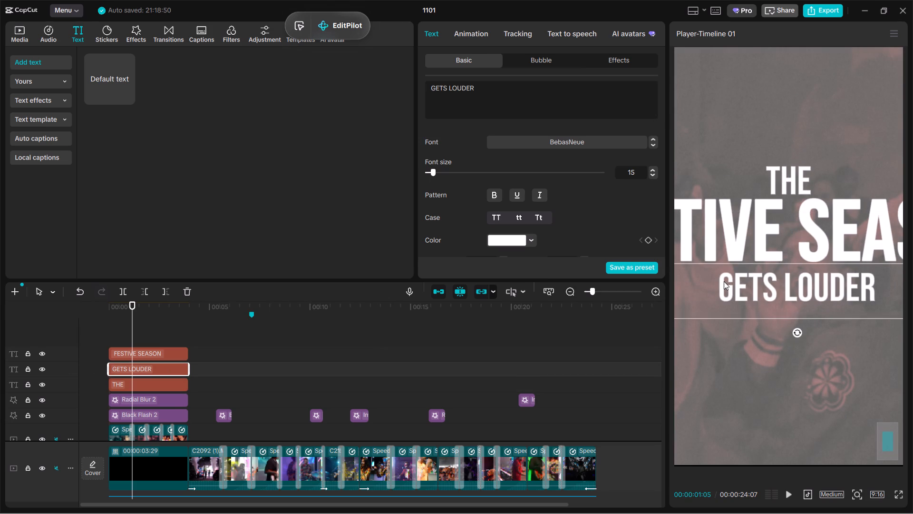
drag(731, 294, 731, 287)
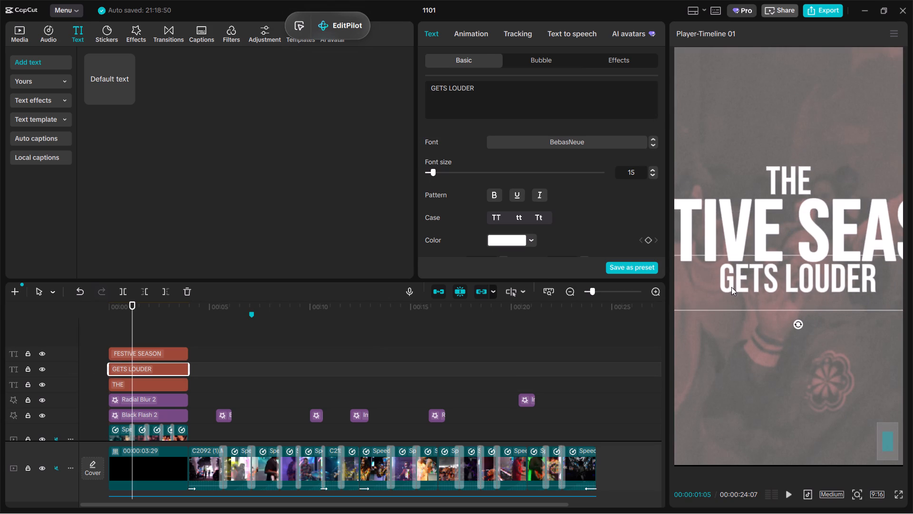
drag(731, 287, 721, 287)
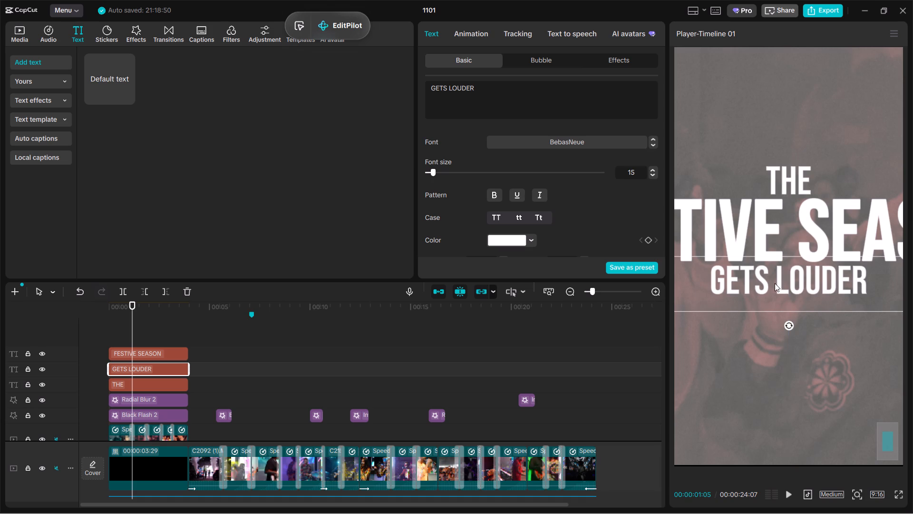
ctrl+scroll(775, 283, down, 6)
Preview the intro from the start and shrink the FESTIVE SEASON text slightly to leave more side margin.
click(124, 329)
click(172, 335)
drag(172, 335, 65, 348)
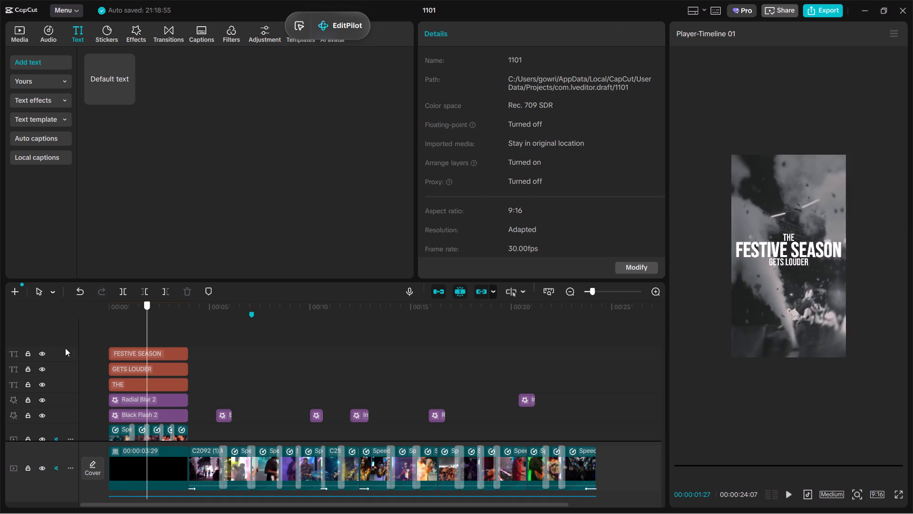
drag(65, 348, 0, 347)
key(space)
key(space)
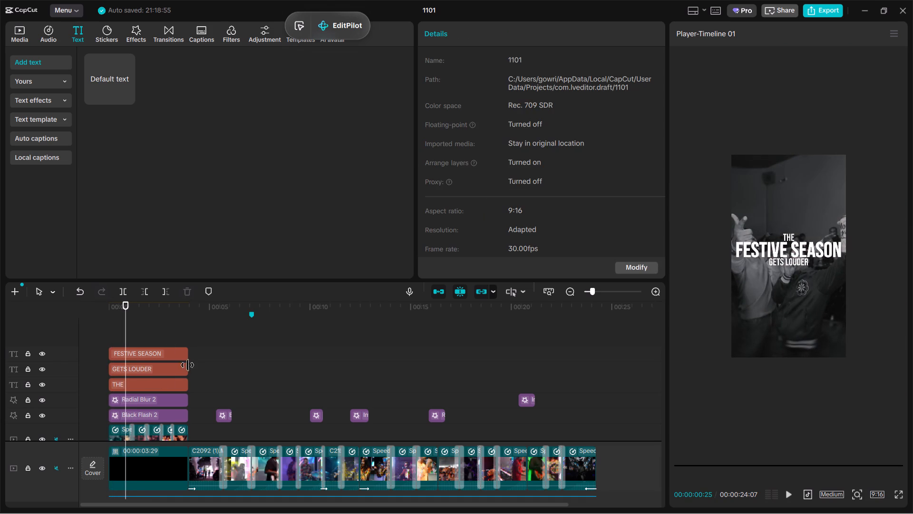
click(171, 355)
ctrl+scroll(800, 207, up, 5)
ctrl+scroll(737, 270, down, 6)
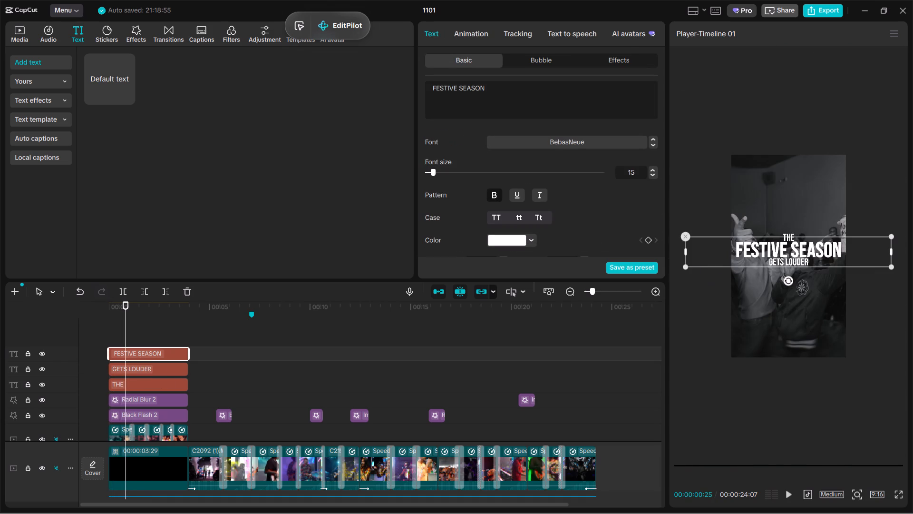
drag(685, 269, 703, 268)
Preview the intro again and combine the FESTIVE SEASON, GETS LOUDER and THE text clips into one compound clip.
click(175, 326)
drag(175, 326, 0, 328)
key(space)
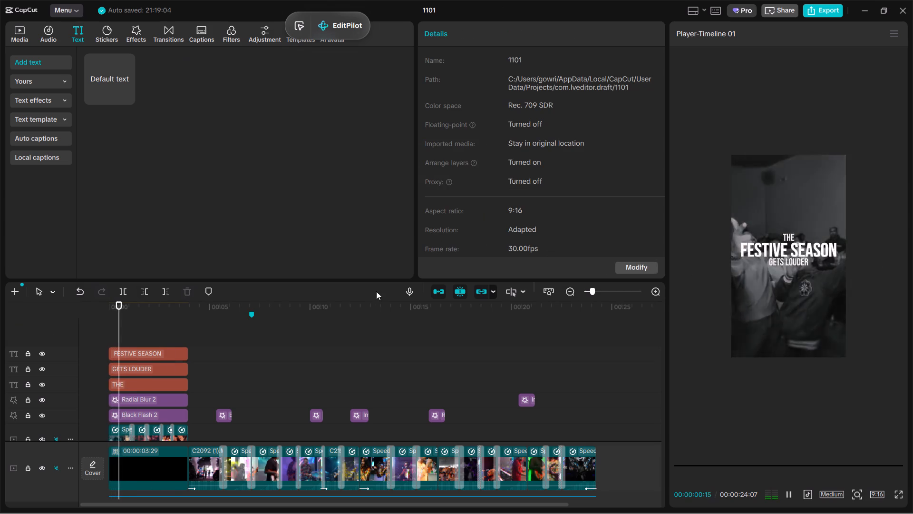
key(space)
key(space)
key(space)
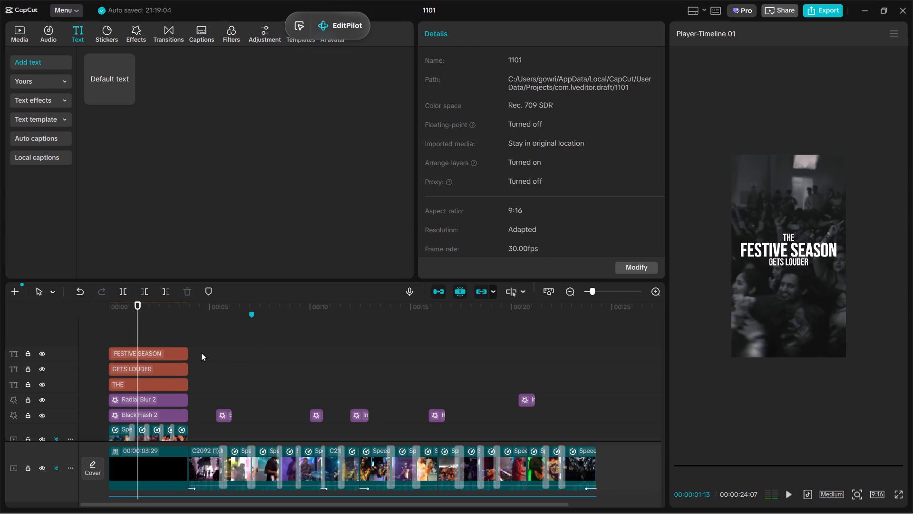
ctrl+scroll(204, 356, up, 3)
ctrl+scroll(207, 399, up, 3)
drag(221, 388, 157, 342)
key(alt+g)
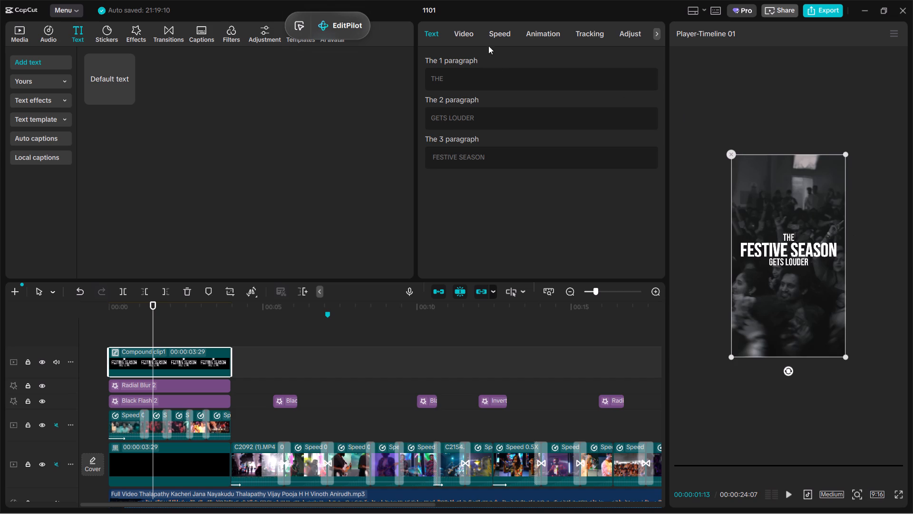
Apply the Inky Smoke In animation to the text compound clip.
click(549, 36)
click(529, 136)
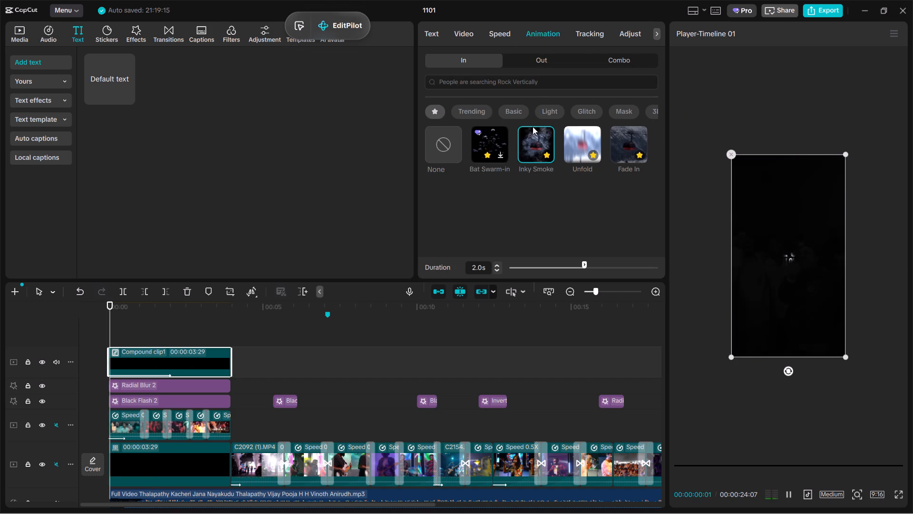
key(space)
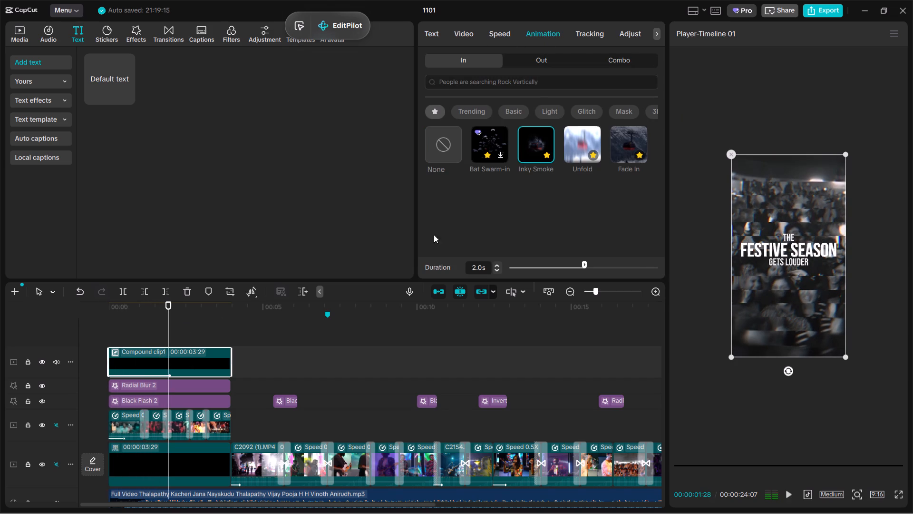
Apply a fading Out animation to the text compound clip and play back the intro.
click(546, 54)
click(615, 153)
click(185, 322)
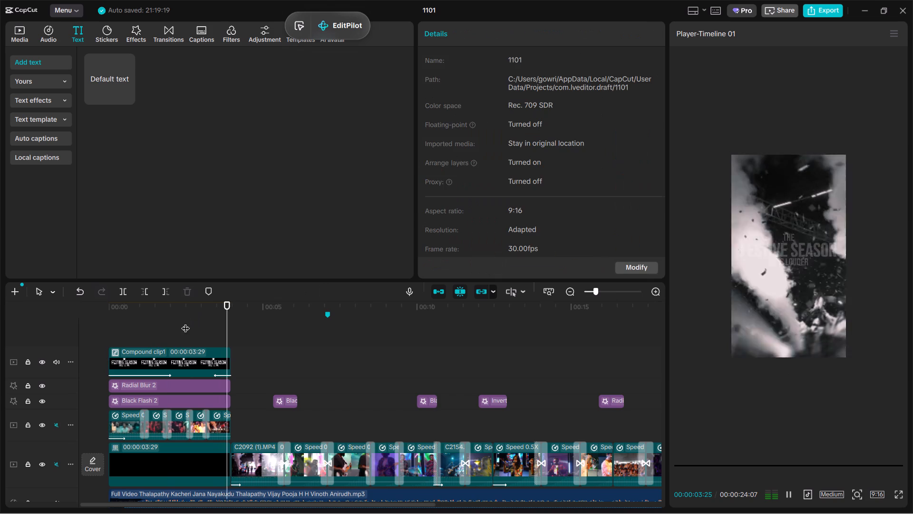
drag(185, 322, 0, 356)
key(space)
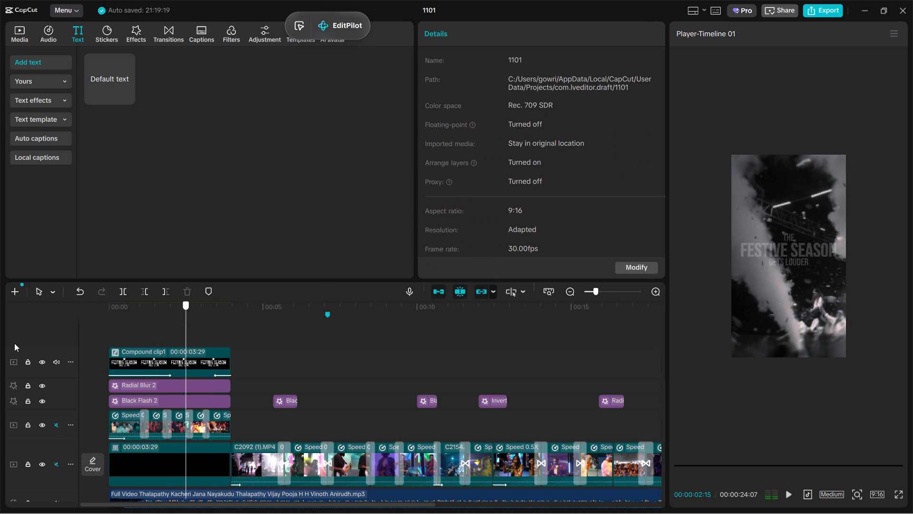
ctrl+scroll(118, 358, up, 7)
key(space)
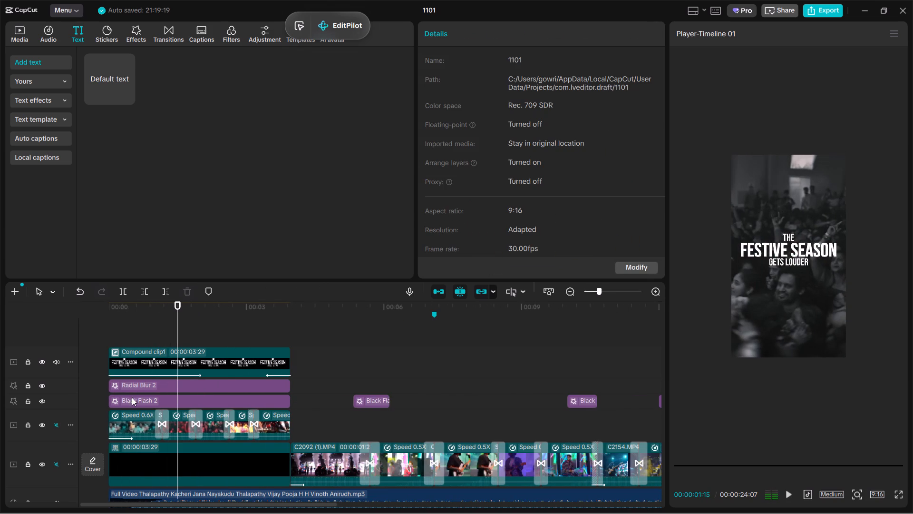
Keyframe the text compound clip's transform at 90% scale and Y position -95, placing the keyframe at the clip's start.
click(146, 395)
click(159, 359)
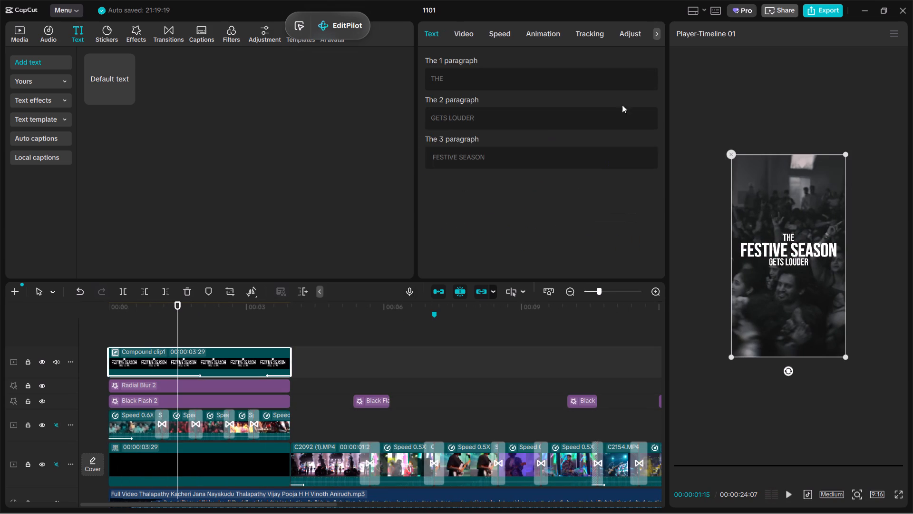
click(460, 38)
click(645, 94)
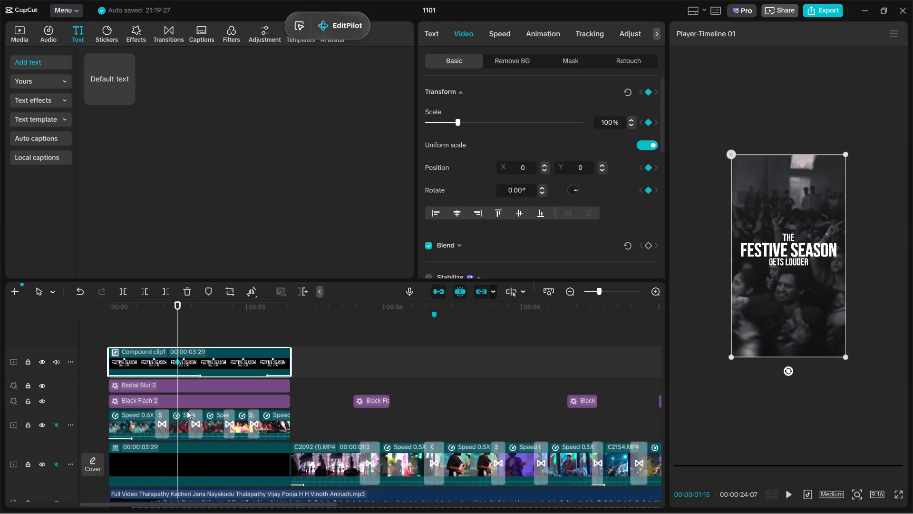
drag(844, 356, 830, 345)
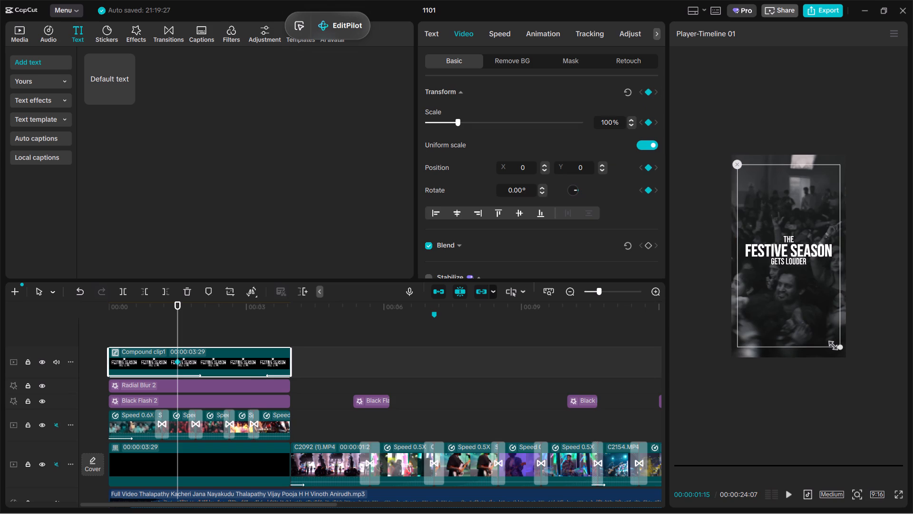
drag(830, 345, 829, 344)
drag(808, 321, 808, 322)
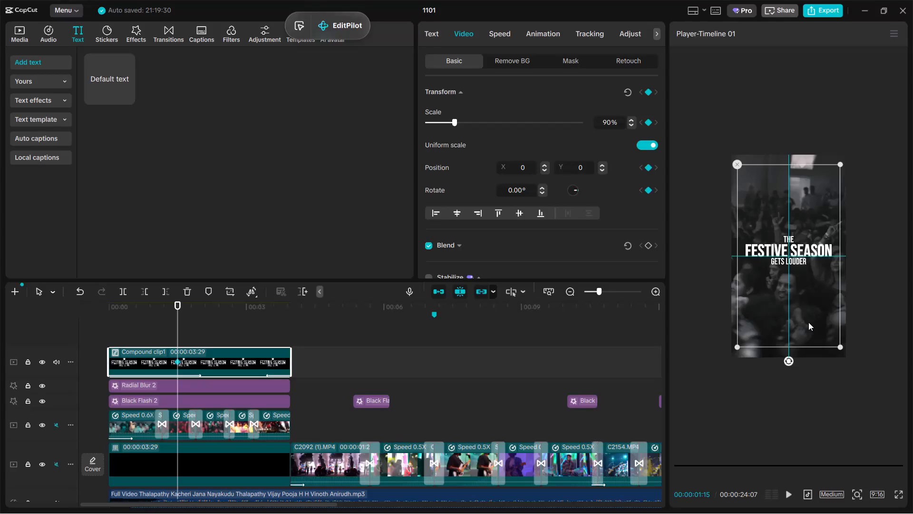
drag(808, 322, 808, 326)
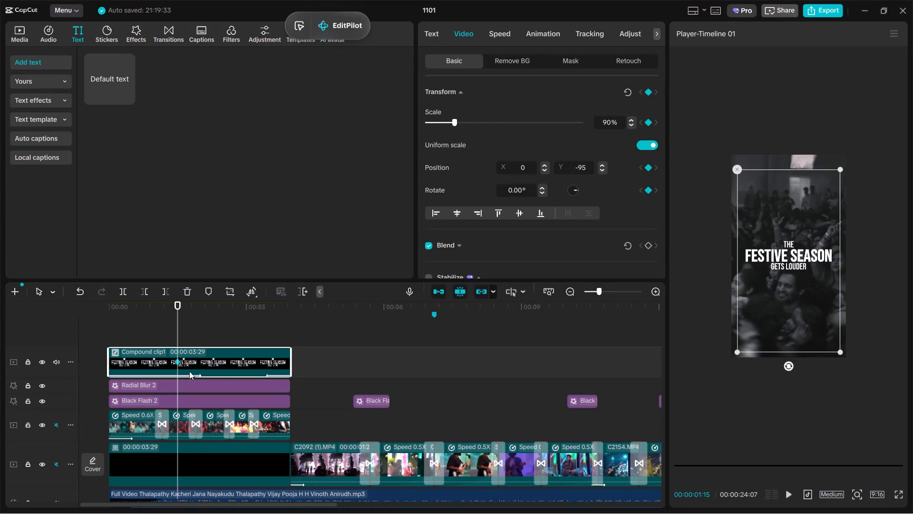
drag(175, 366, 78, 365)
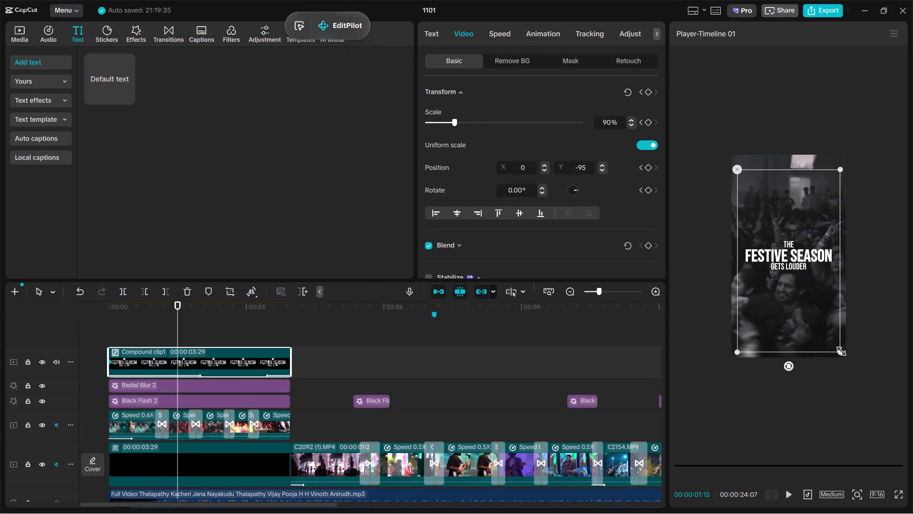
Add a 100% scale keyframe to the text compound clip and move it to the clip's end.
drag(839, 351, 846, 363)
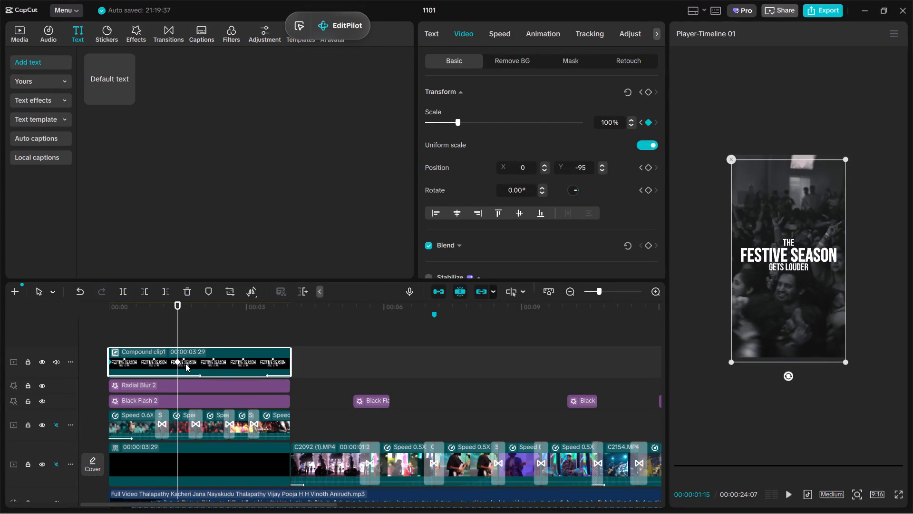
drag(176, 359, 445, 370)
Play the intro from the start to check the headline's smoke animation and gradual zoom.
click(143, 338)
drag(143, 338, 0, 320)
key(space)
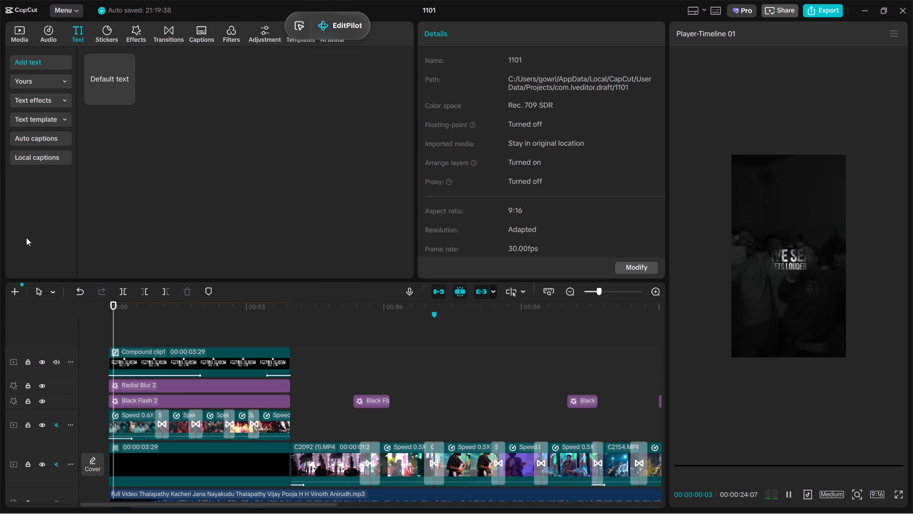
key(space)
key(space)
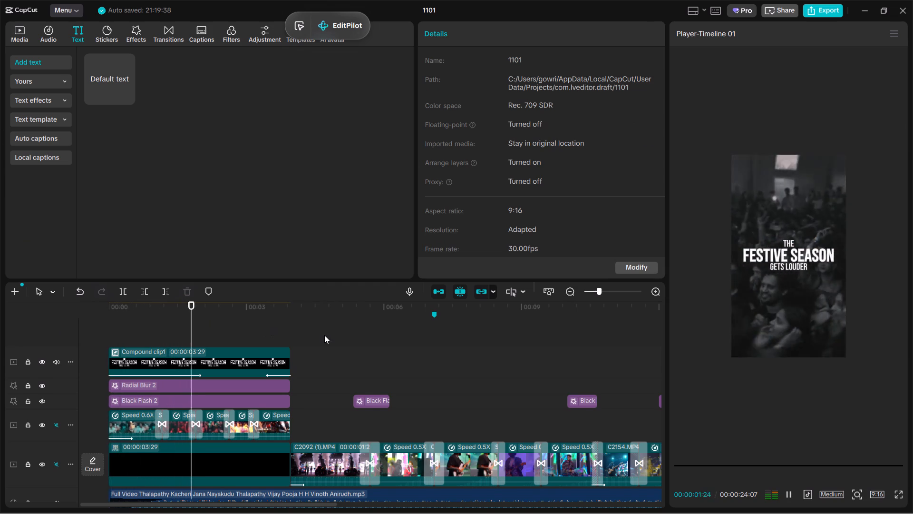
scroll(324, 335, down, 2)
key(space)
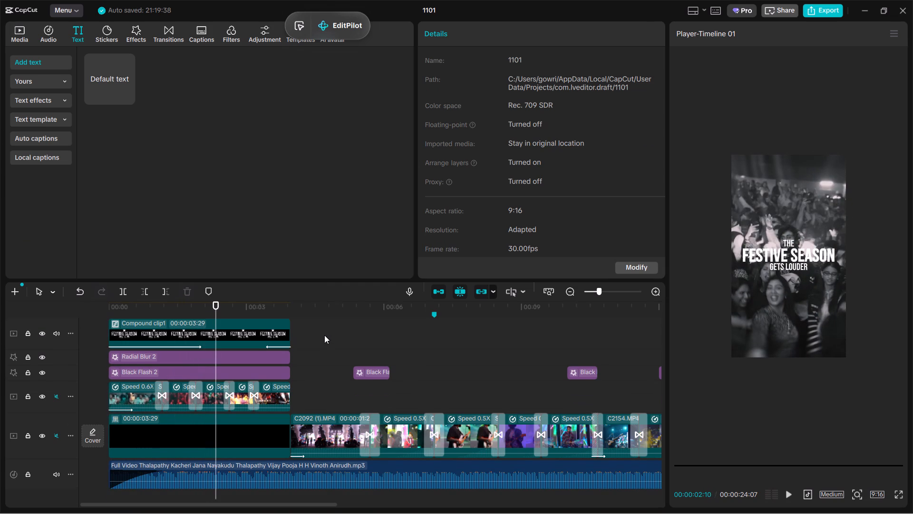
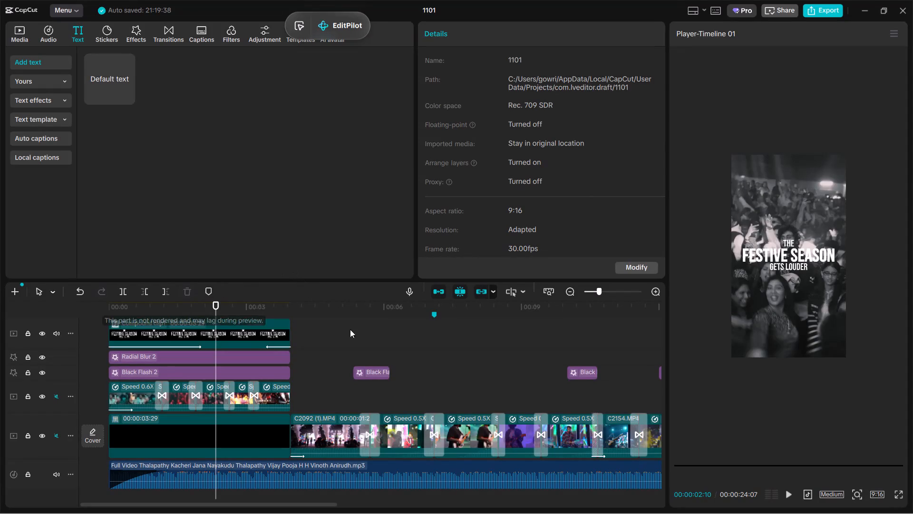
Play back the intro from the start to review the headline and its fade into the first stage clip.
scroll(259, 383, up, 1)
click(150, 314)
drag(150, 314, 26, 328)
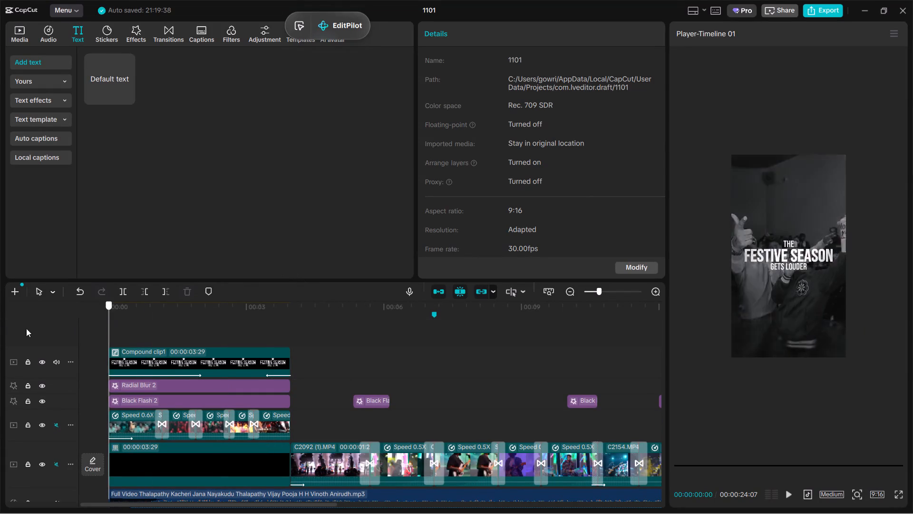
drag(26, 328, 0, 329)
key(space)
key(space)
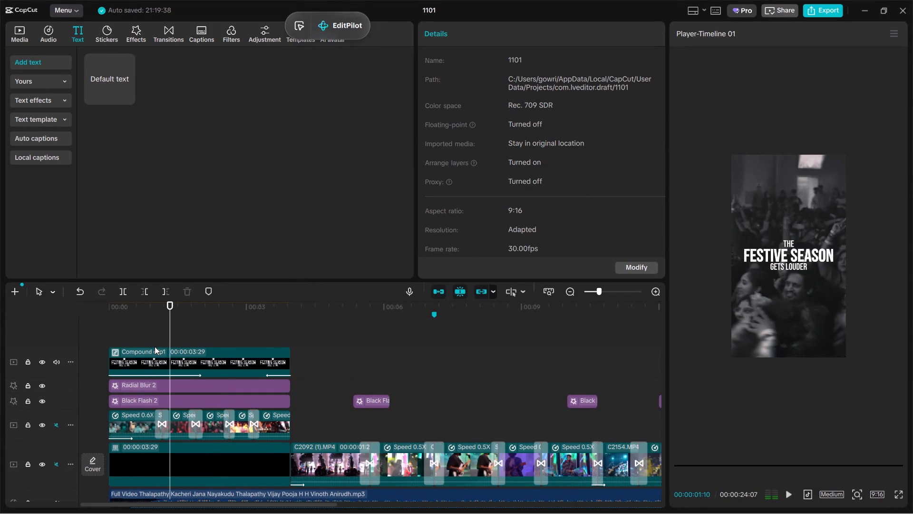
key(space)
key(space)
key(space)
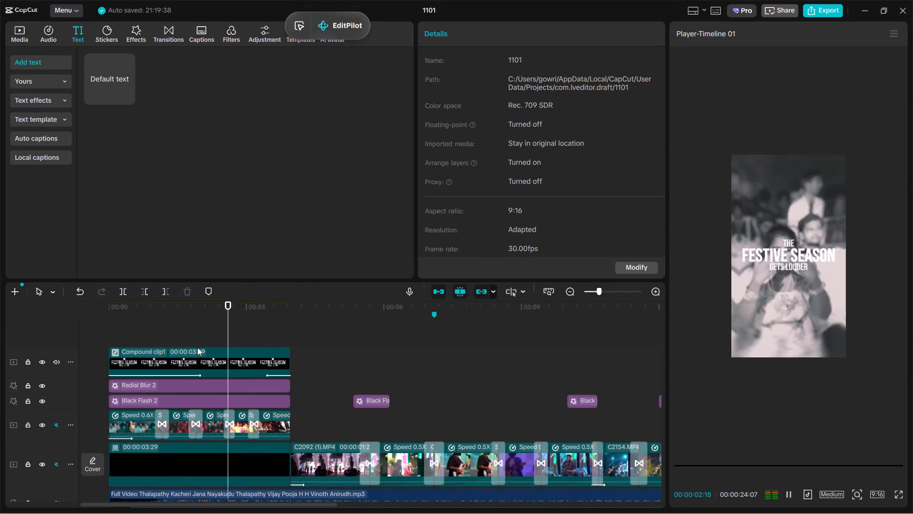
key(space)
click(244, 335)
drag(244, 335, 251, 342)
key(space)
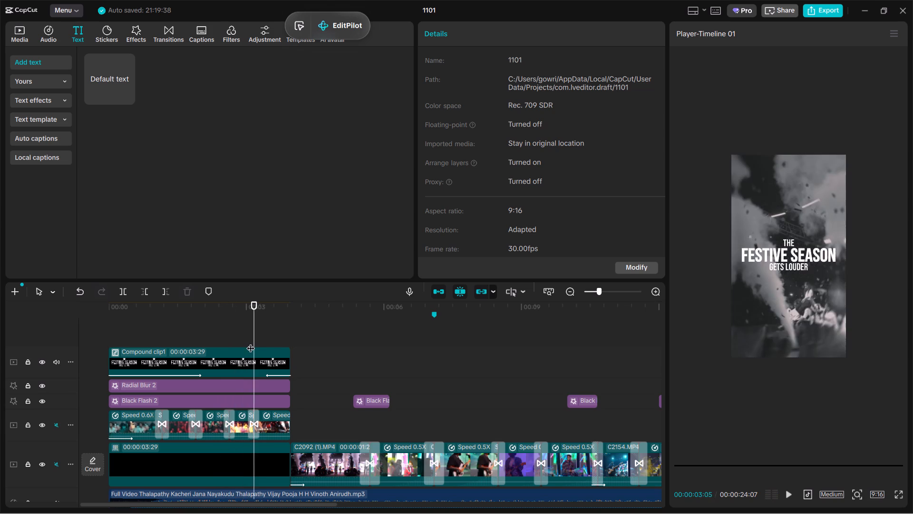
key(space)
scroll(361, 377, down, 4)
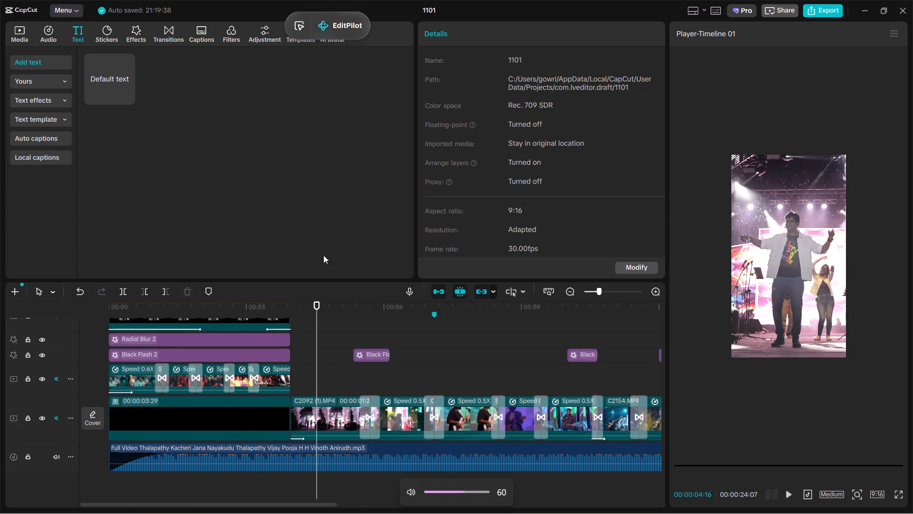
scroll(300, 406, up, 1)
double_click(299, 360)
scroll(299, 360, up, 1)
key(space)
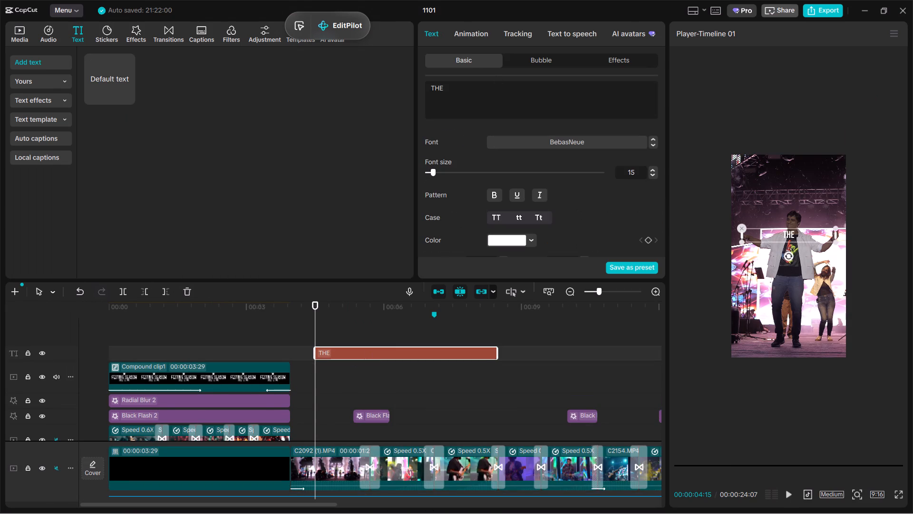
drag(484, 93, 476, 93)
key(BackSpace)
text(is)
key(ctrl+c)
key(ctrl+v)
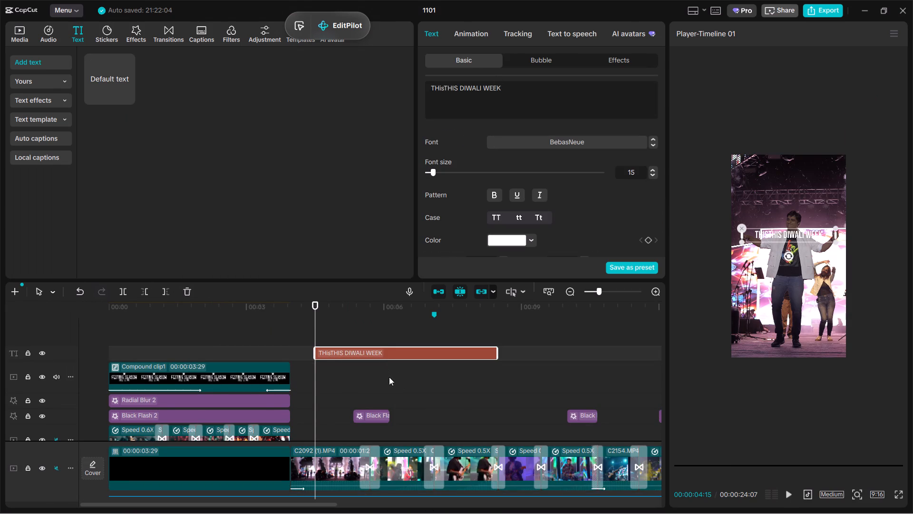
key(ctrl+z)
Duplicate the "THis" text clip on a track above, align their starts, and replace the copy's wording with "THIS DIWALI WEEK".
click(360, 352)
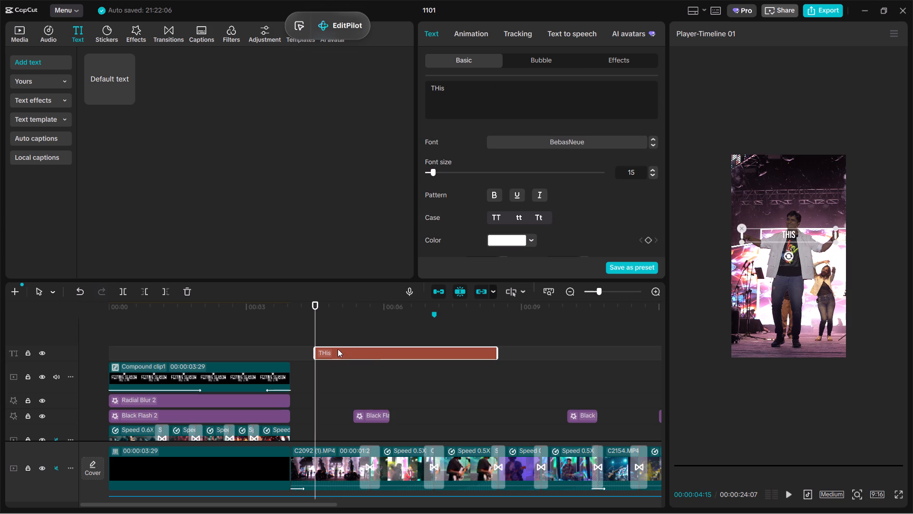
click(322, 376)
click(320, 353)
key(ctrl+c)
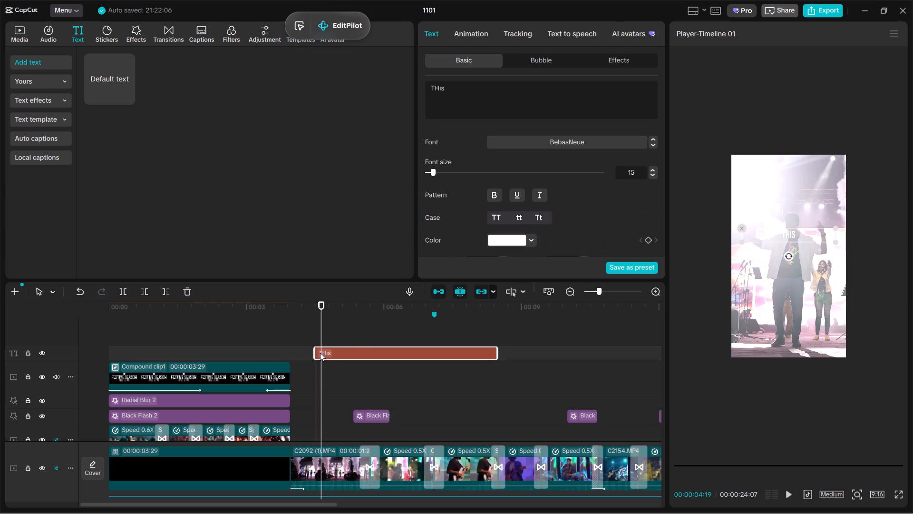
key(ctrl+v)
ctrl+drag(320, 353, 363, 350)
drag(361, 355, 319, 352)
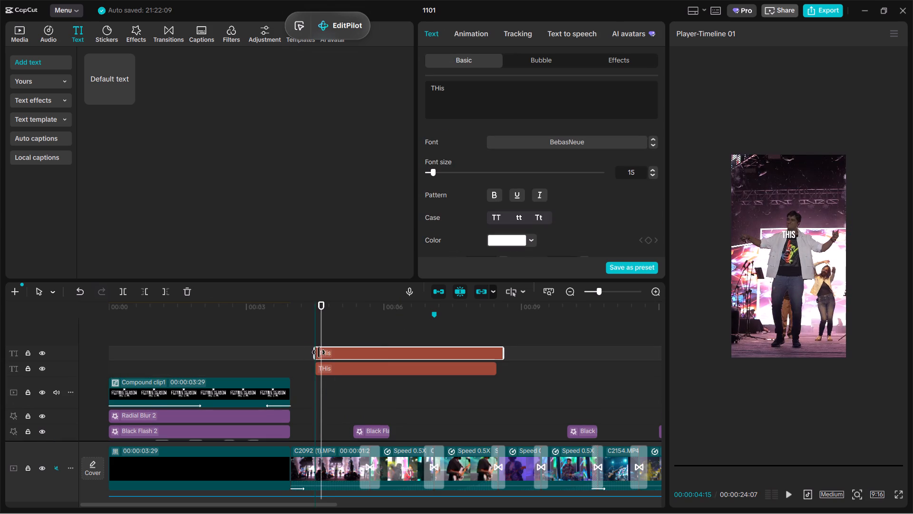
drag(319, 352, 319, 352)
drag(486, 109, 348, 73)
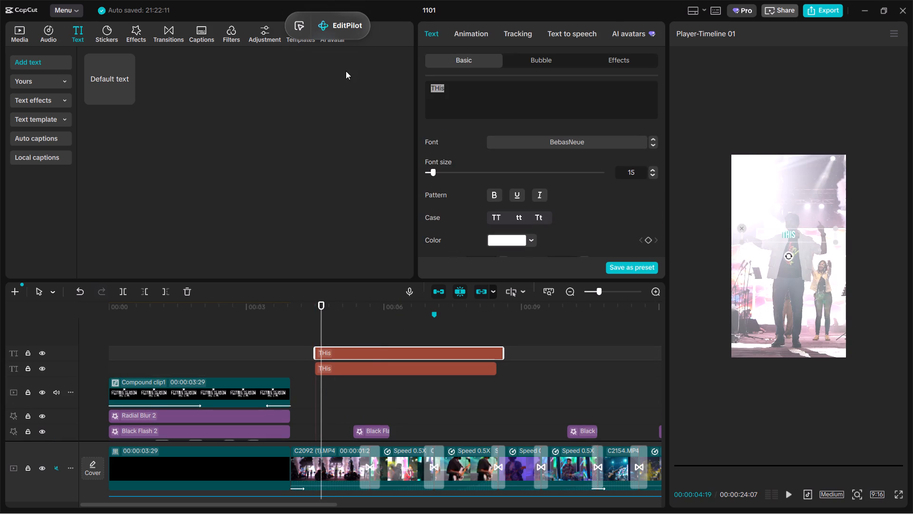
key(ctrl+v)
Convert the lower "THis" text clip to uppercase.
click(346, 366)
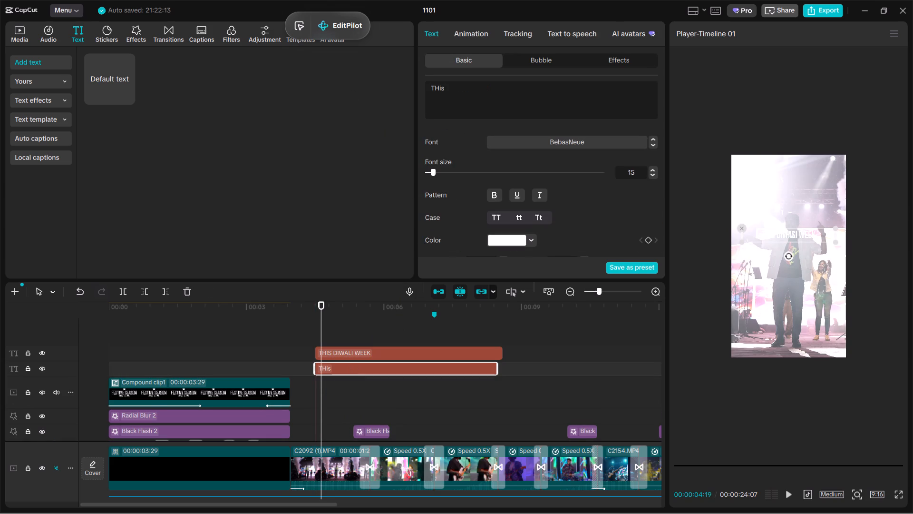
click(447, 89)
click(495, 219)
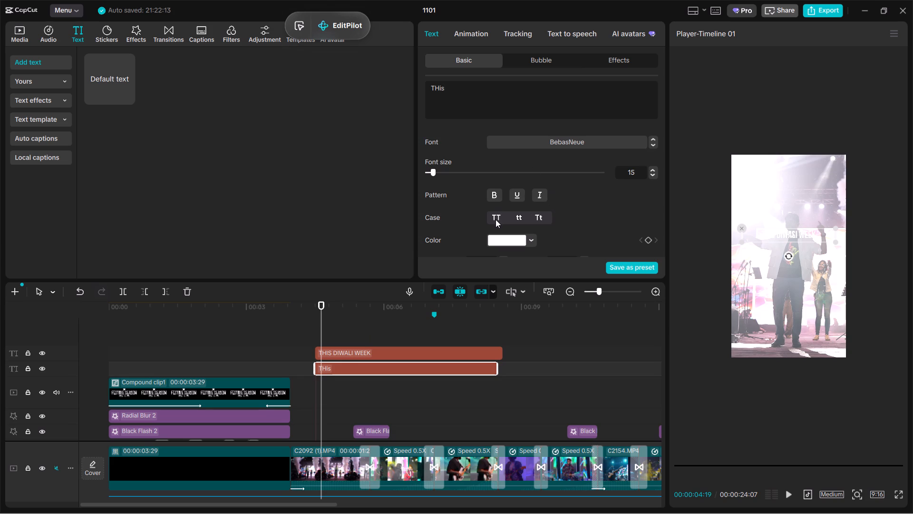
click(495, 215)
Remove "THIS" and the leading space from the upper text clip so it reads "DIWALI WEEK".
ctrl+scroll(429, 353, up, 8)
ctrl+scroll(696, 276, up, 2)
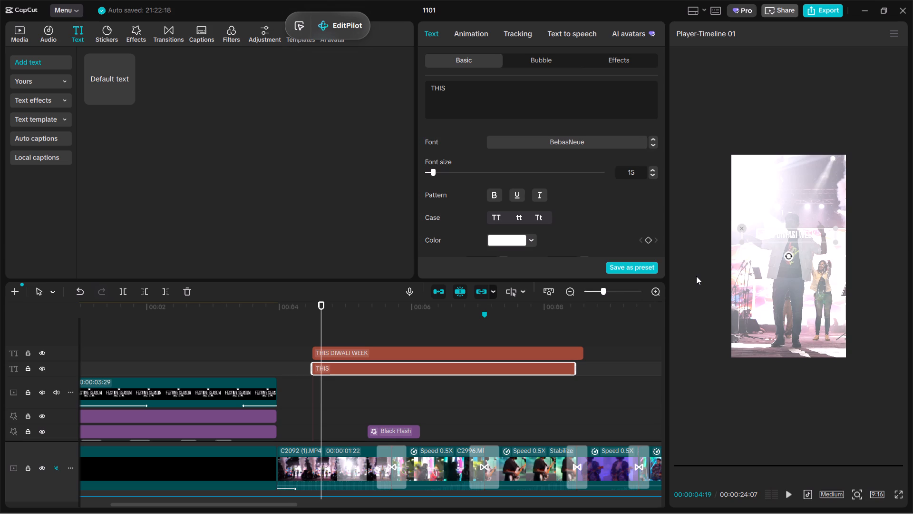
ctrl+scroll(351, 356, up, 2)
ctrl+click(351, 356)
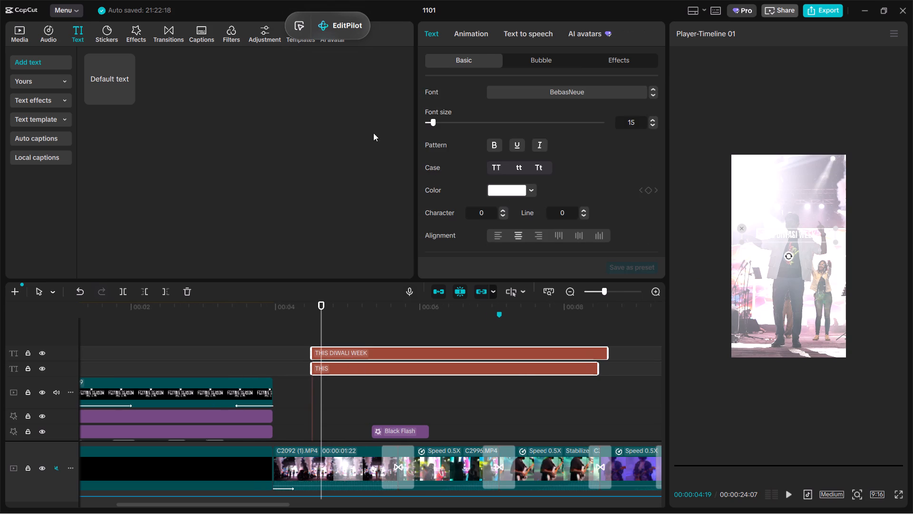
ctrl+click(339, 371)
drag(446, 87, 325, 96)
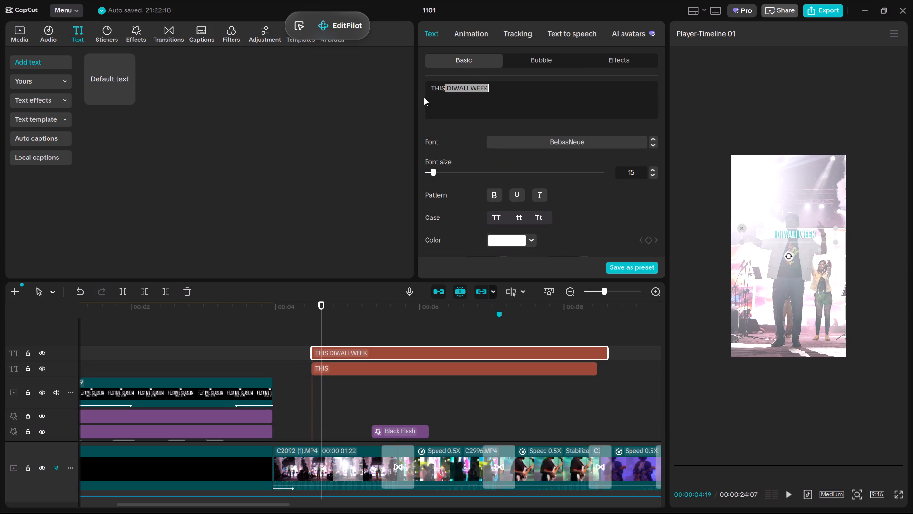
click(442, 99)
drag(446, 90, 373, 90)
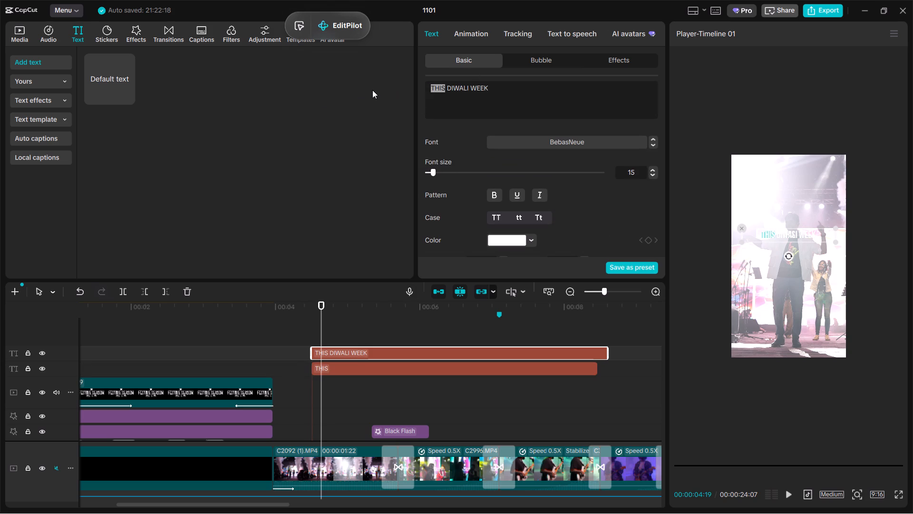
key(BackSpace)
key(BackSpace)
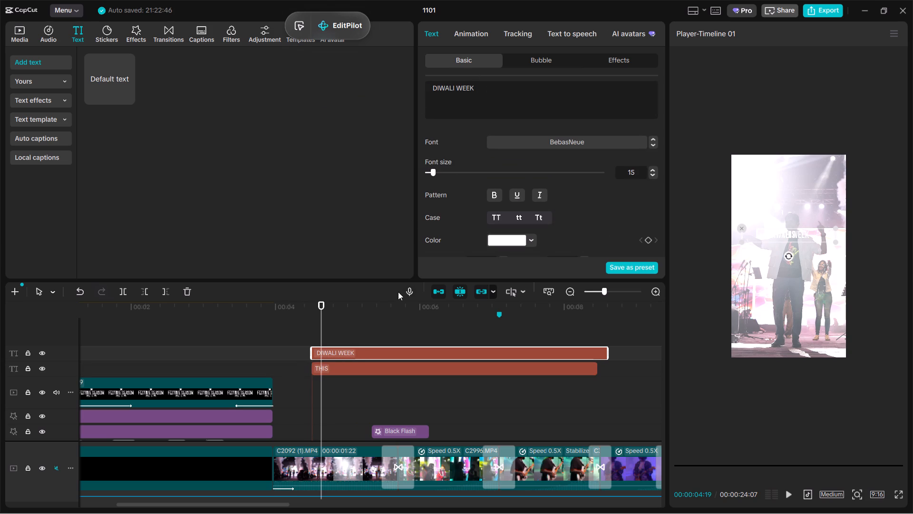
key(Right)
key(BackSpace)
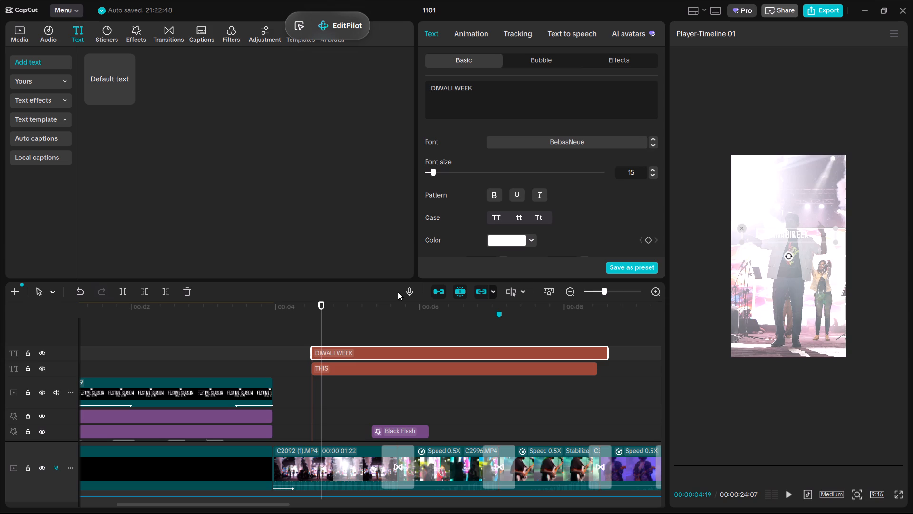
Copy the word "WEEK" from the upper text clip and delete it there, leaving only "DIWALI".
ctrl+scroll(311, 384, up, 5)
scroll(333, 385, down, 4)
click(333, 385)
click(333, 380)
ctrl+scroll(333, 380, up, 5)
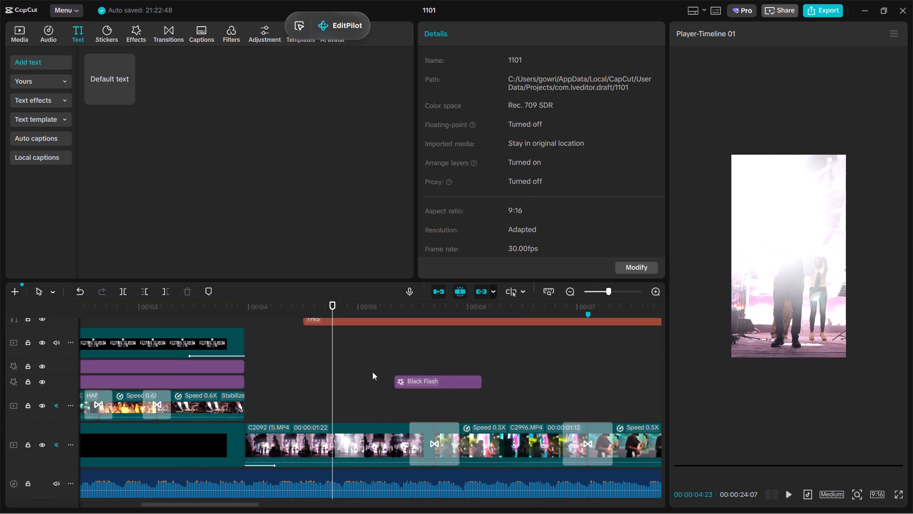
scroll(372, 372, up, 1)
click(355, 356)
scroll(607, 128, up, 1)
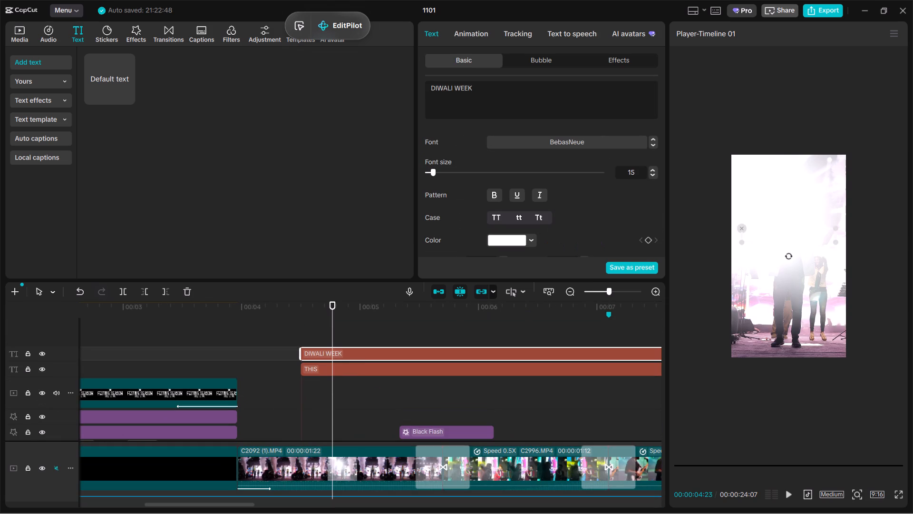
drag(503, 90, 454, 85)
key(ctrl+c)
key(BackSpace)
Duplicate the "DIWALI" text clip at 00:00:04:15 on a new track above and replace the copy's wording with "WEEK".
ctrl+scroll(384, 287, up, 7)
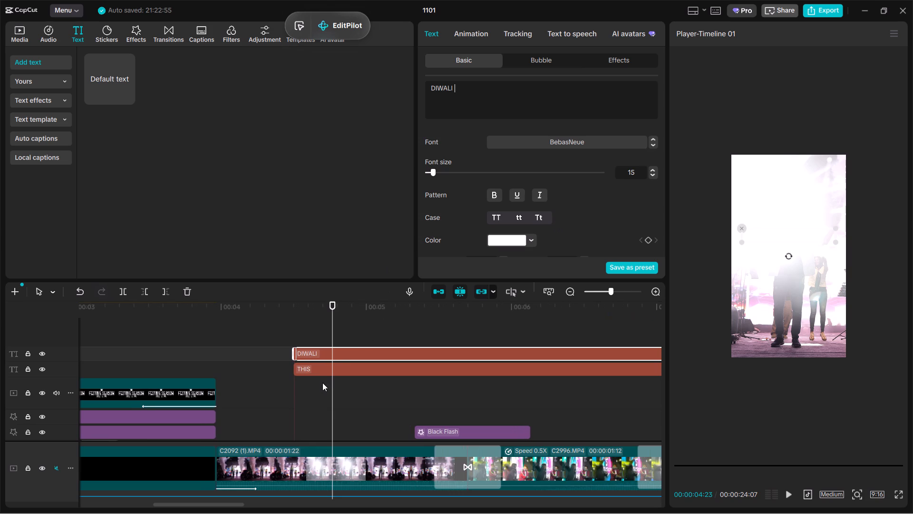
double_click(321, 385)
triple_click(317, 397)
drag(320, 395, 295, 399)
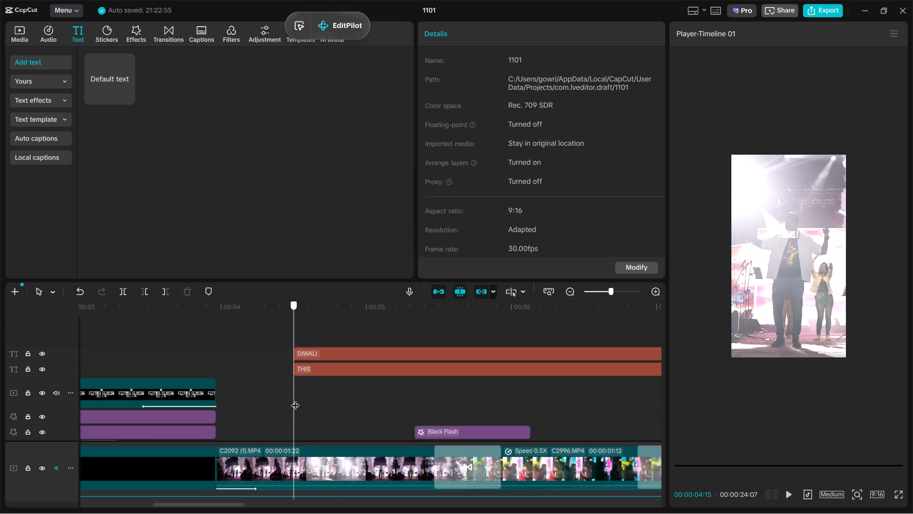
drag(295, 399, 290, 400)
click(296, 335)
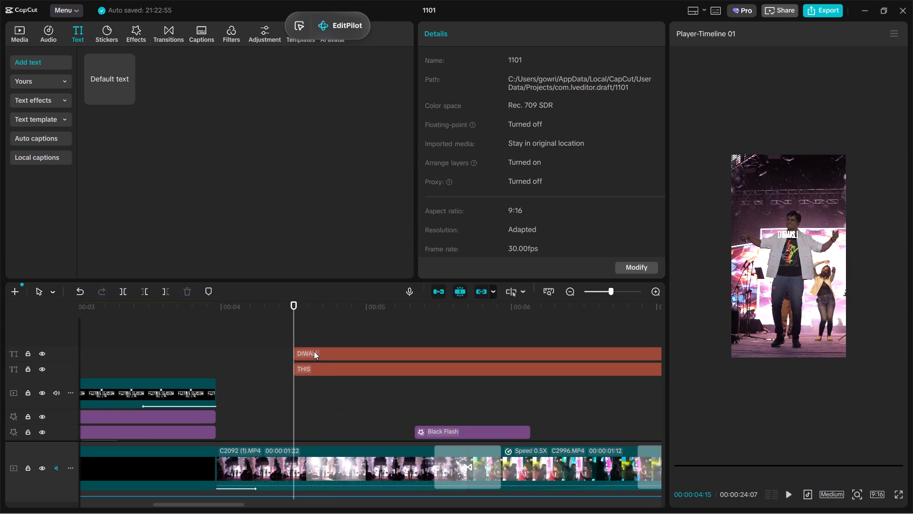
click(314, 351)
key(ctrl+c)
key(ctrl+v)
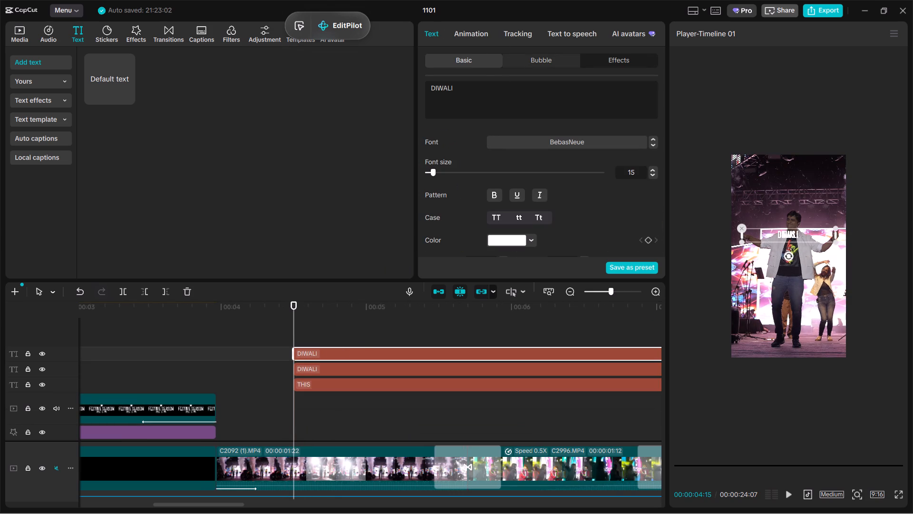
drag(493, 103, 300, 55)
key(ctrl+v)
Move the "DIWALI" text lower in the frame so it sits beneath the "WEEK" text.
ctrl+scroll(314, 358, up, 4)
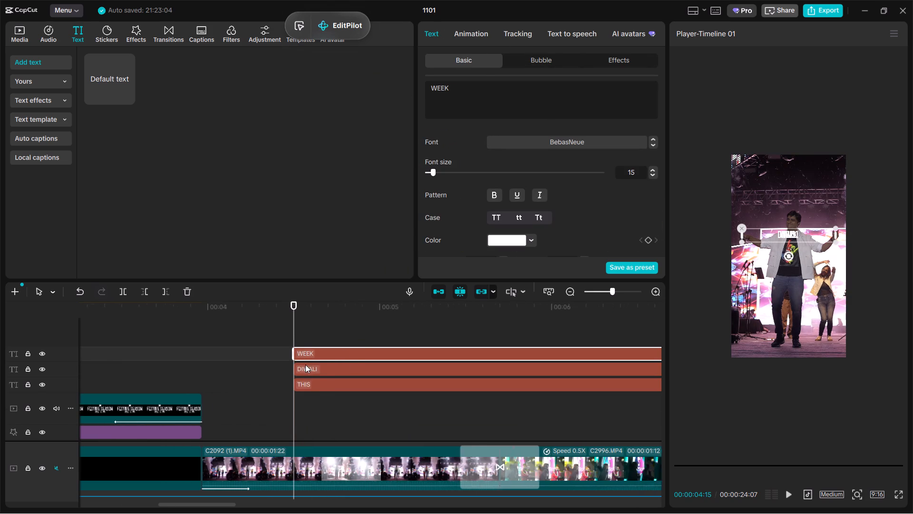
ctrl+click(320, 371)
ctrl+drag(812, 238, 813, 249)
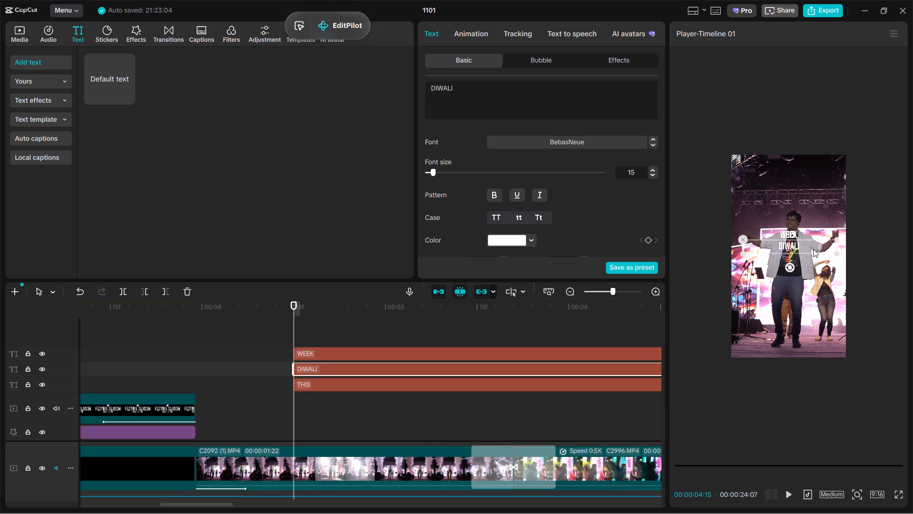
ctrl+drag(813, 249, 811, 252)
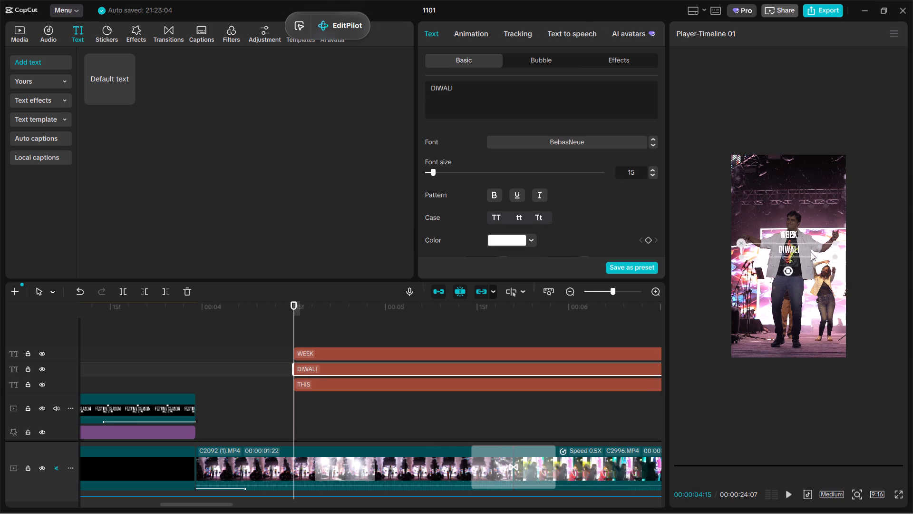
Enlarge the "DIWALI" text, make it bold and centre it just below the "WEEK" text.
ctrl+drag(811, 252, 815, 250)
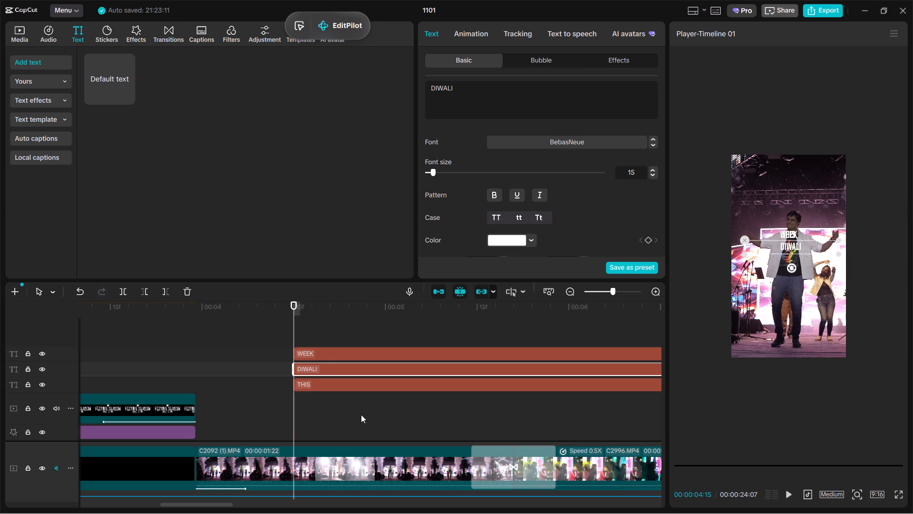
ctrl+scroll(815, 244, up, 4)
ctrl+scroll(843, 255, down, 5)
ctrl+scroll(842, 255, up, 5)
ctrl+scroll(846, 256, down, 6)
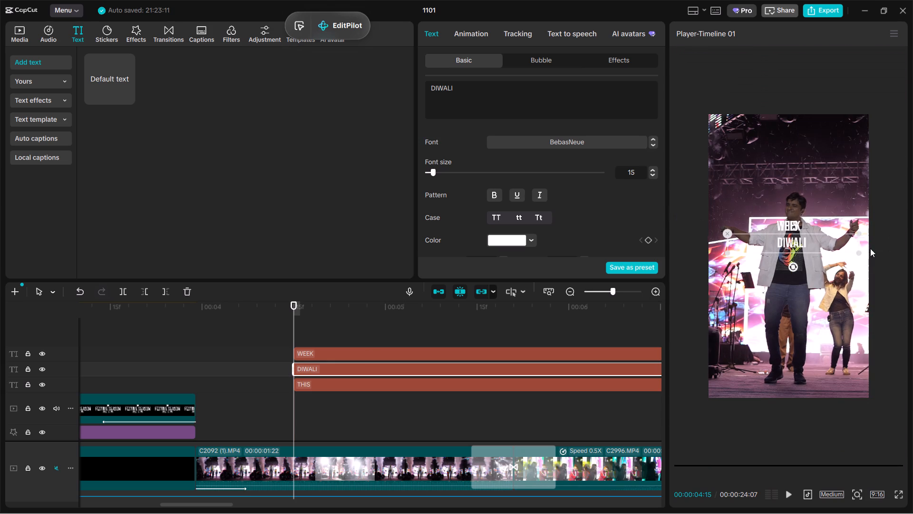
drag(859, 251, 912, 366)
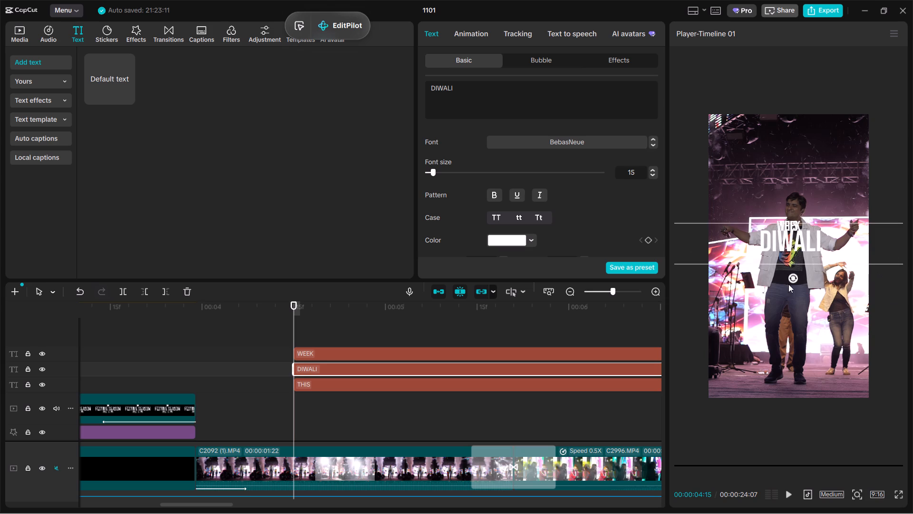
click(494, 195)
drag(807, 246, 810, 256)
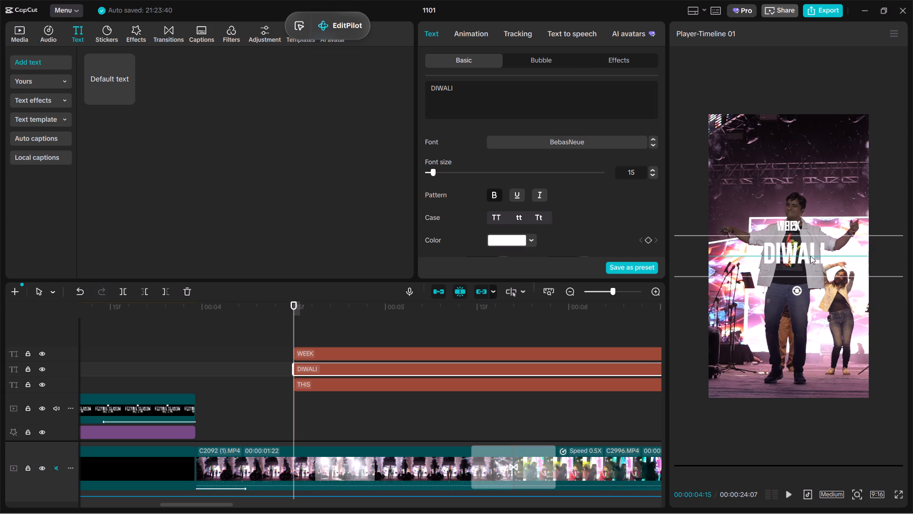
drag(810, 256, 804, 259)
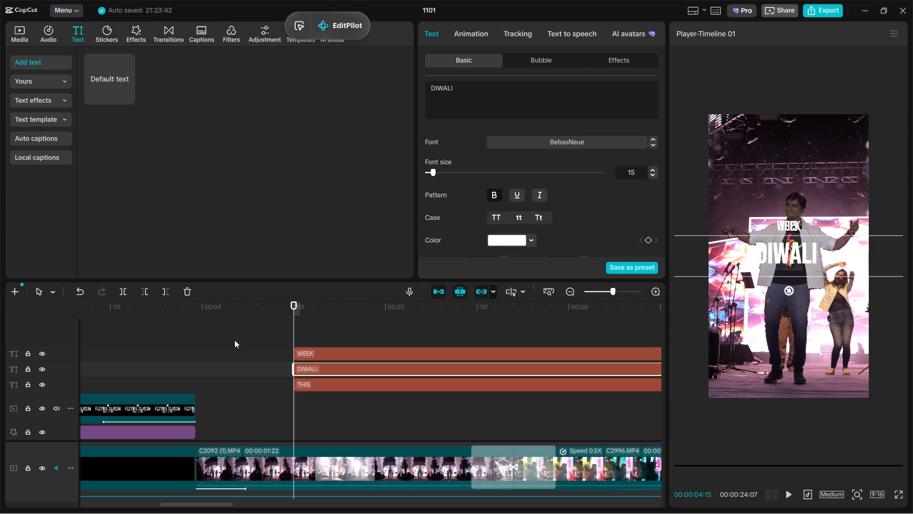
Place the "THIS" text centred just above "DIWALI" and enlarge it slightly.
click(321, 390)
drag(800, 223, 807, 229)
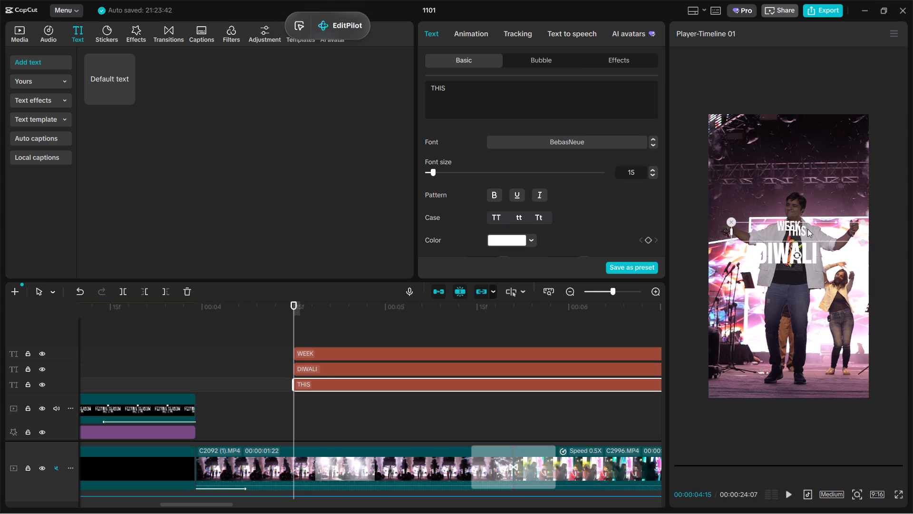
drag(807, 229, 799, 234)
drag(856, 248, 867, 267)
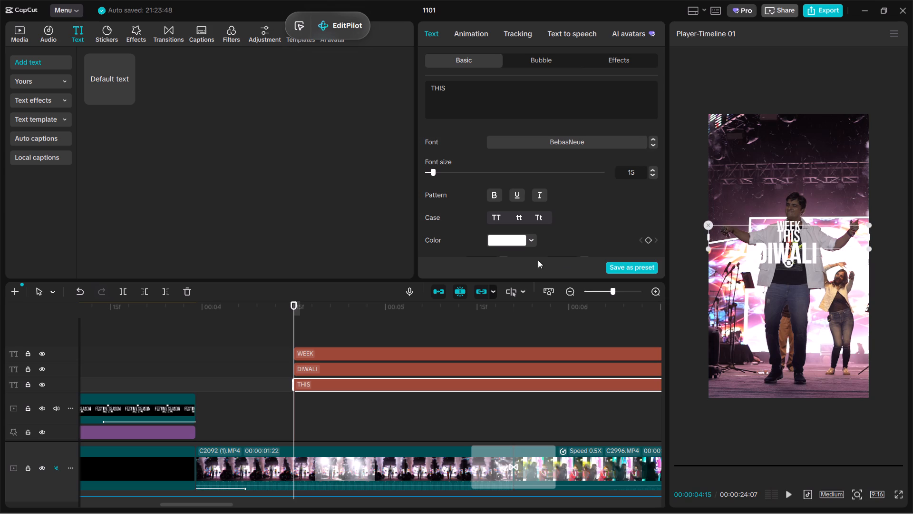
Move the "WEEK" text directly beneath "DIWALI", centred in the frame, and enlarge it.
click(369, 355)
drag(809, 227, 810, 281)
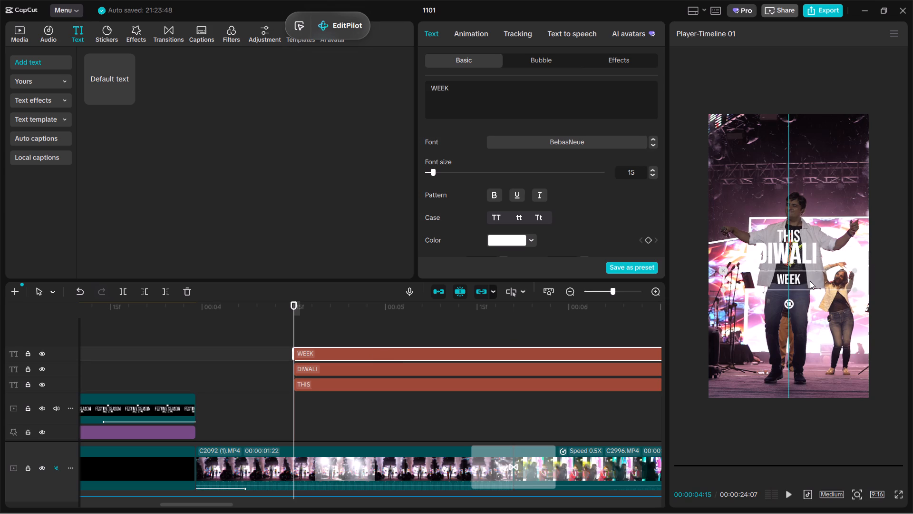
drag(810, 281, 809, 271)
drag(852, 281, 869, 301)
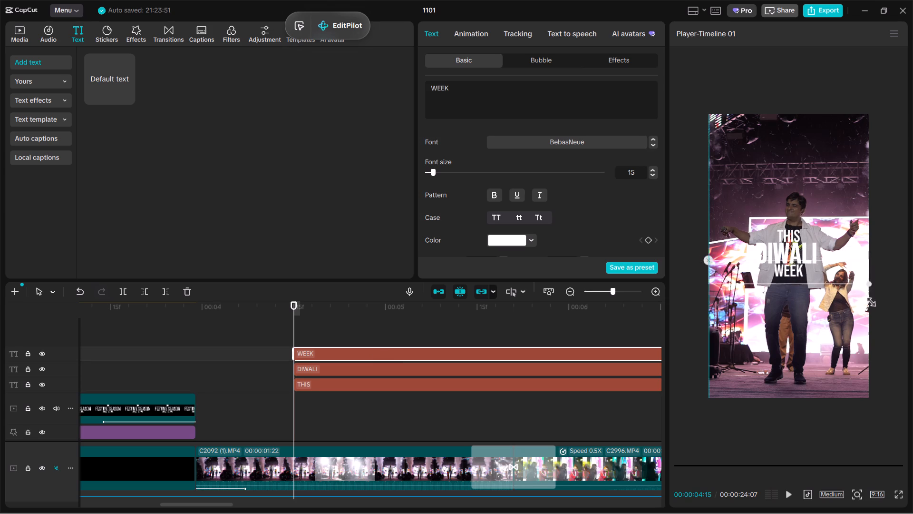
drag(869, 301, 903, 346)
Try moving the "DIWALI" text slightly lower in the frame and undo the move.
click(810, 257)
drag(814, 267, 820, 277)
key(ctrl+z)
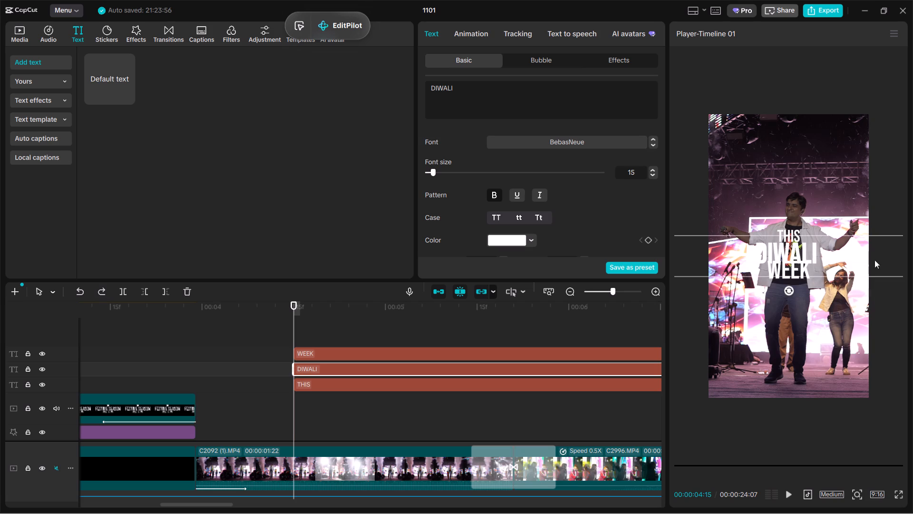
Shrink the "WEEK" text to roughly match "THIS" and reposition it centred just below "DIWALI".
click(377, 355)
ctrl+scroll(786, 268, up, 2)
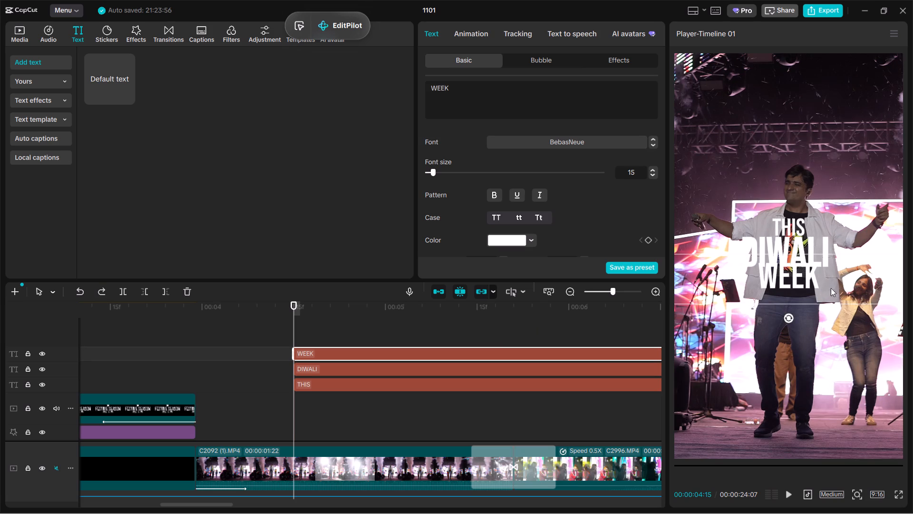
ctrl+scroll(765, 281, down, 3)
ctrl+scroll(840, 291, down, 3)
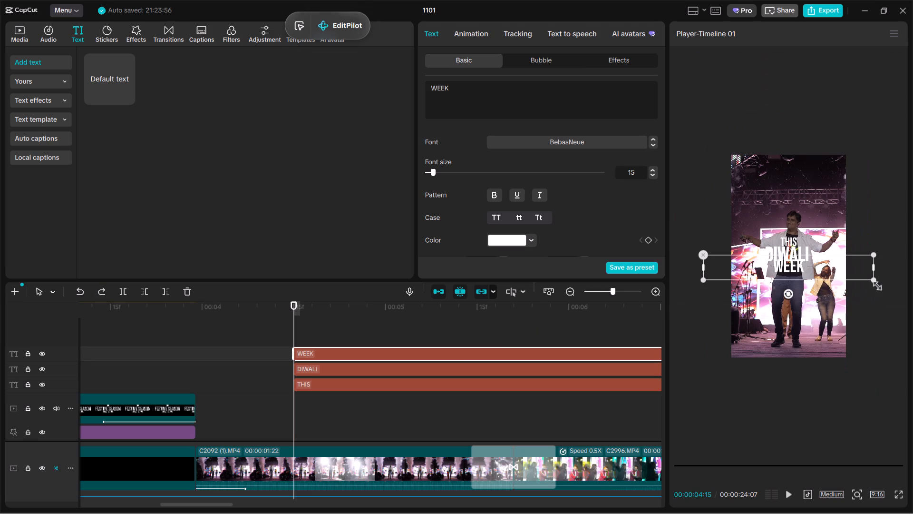
ctrl+drag(875, 283, 843, 276)
ctrl+scroll(832, 277, up, 5)
ctrl+drag(810, 286, 819, 301)
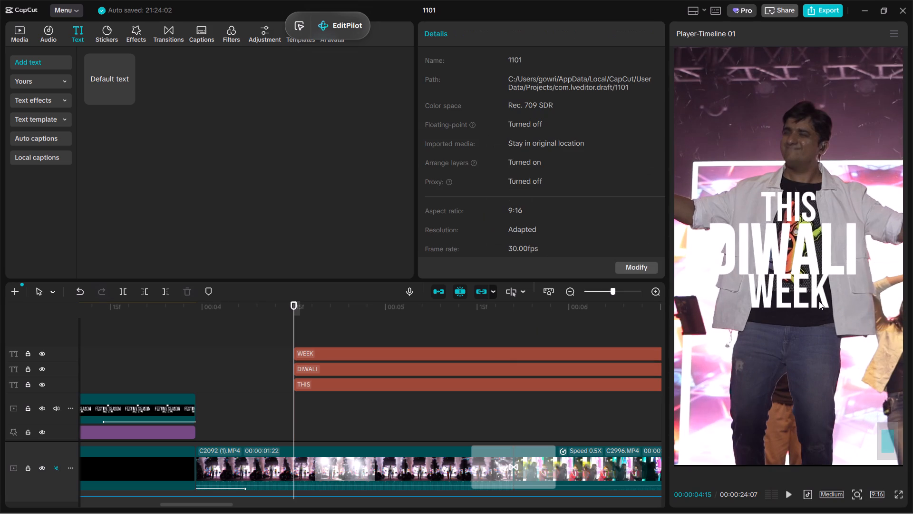
ctrl+drag(819, 301, 824, 301)
click(342, 356)
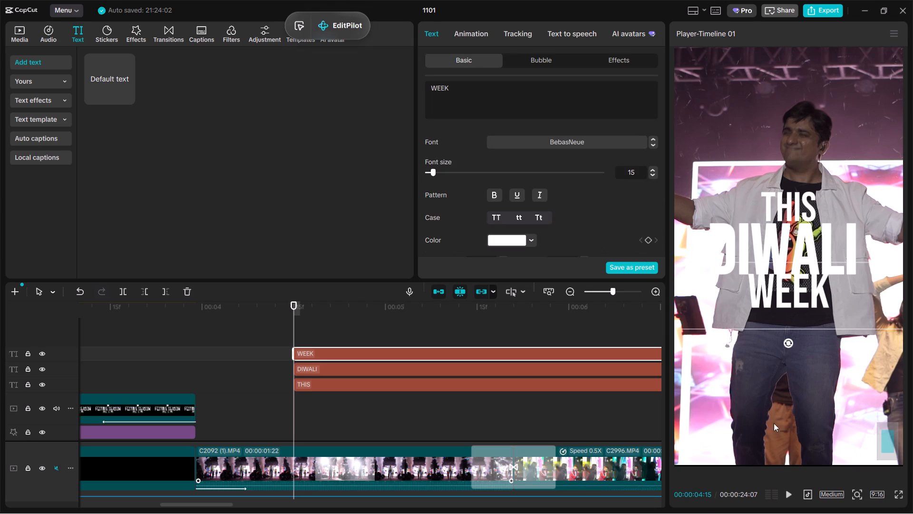
click(783, 320)
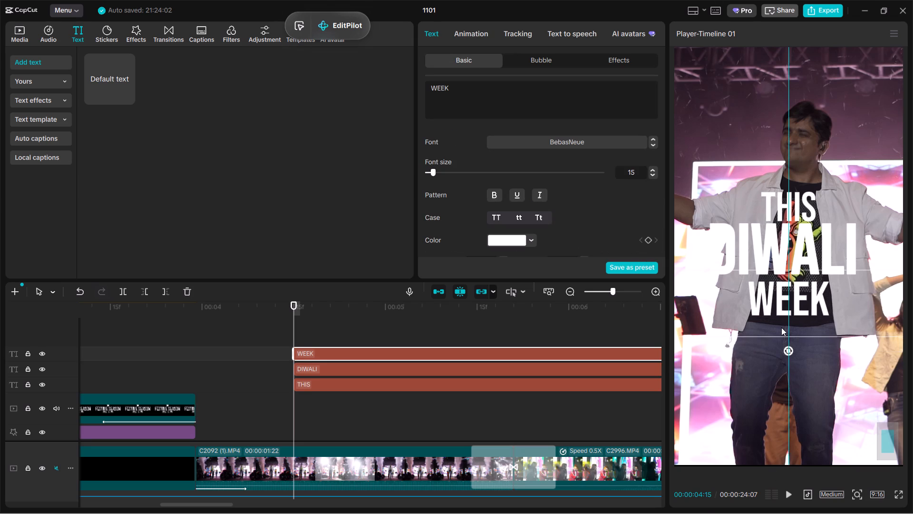
ctrl+scroll(783, 323, down, 5)
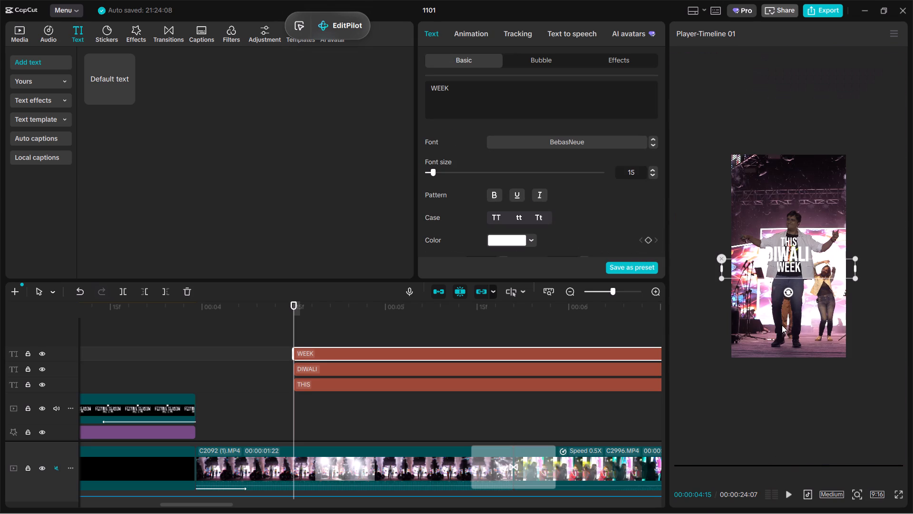
Move the three title text clips together so they start with the C2092 (1).MP4 clip, and play back the change.
drag(261, 349, 330, 392)
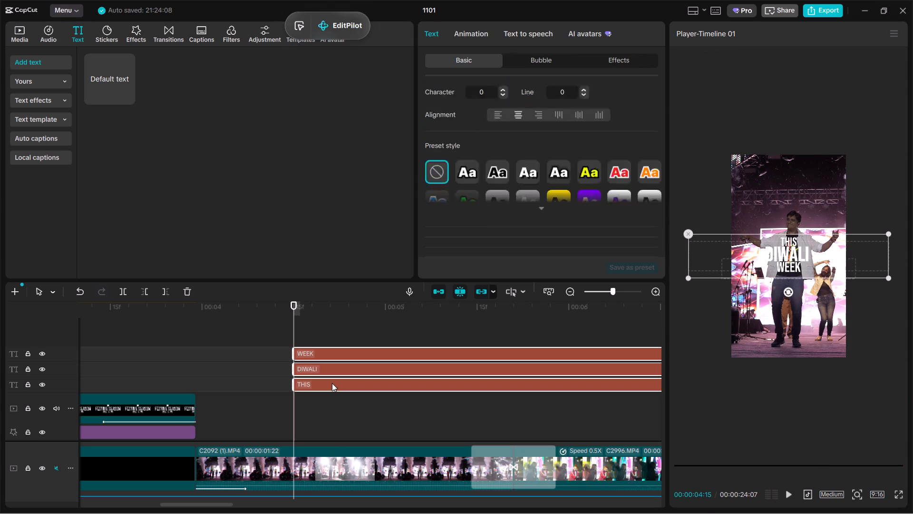
drag(332, 383, 232, 382)
scroll(251, 420, down, 1)
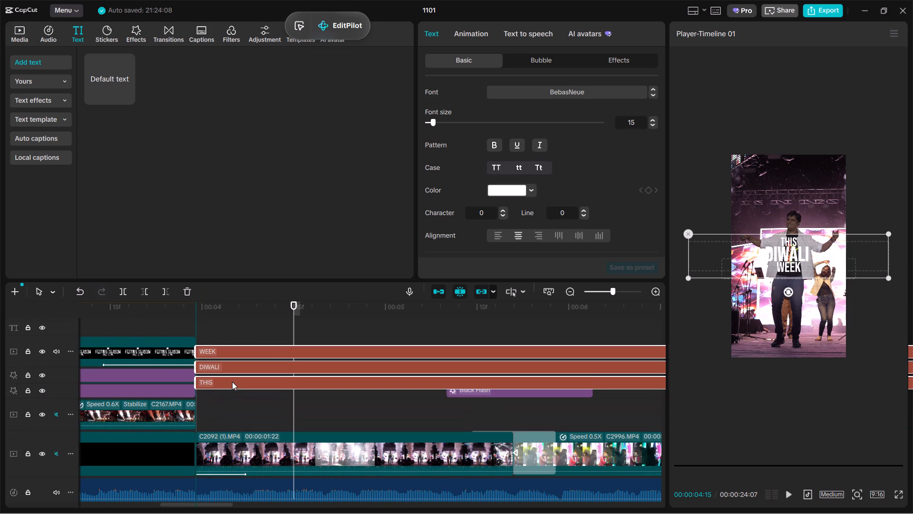
drag(232, 382, 232, 381)
scroll(232, 382, down, 2)
click(162, 355)
scroll(162, 355, down, 1)
key(space)
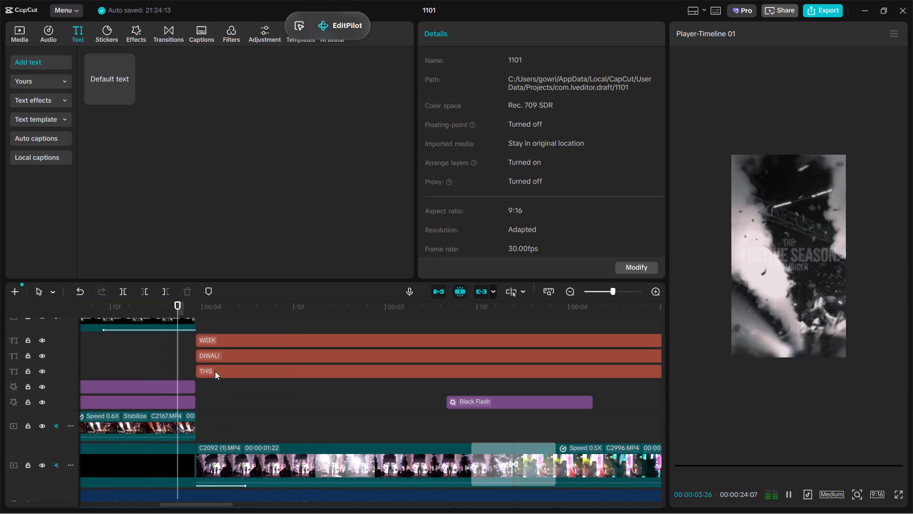
key(space)
Select all three title text clips and enlarge them together slightly in the frame.
drag(257, 392, 248, 335)
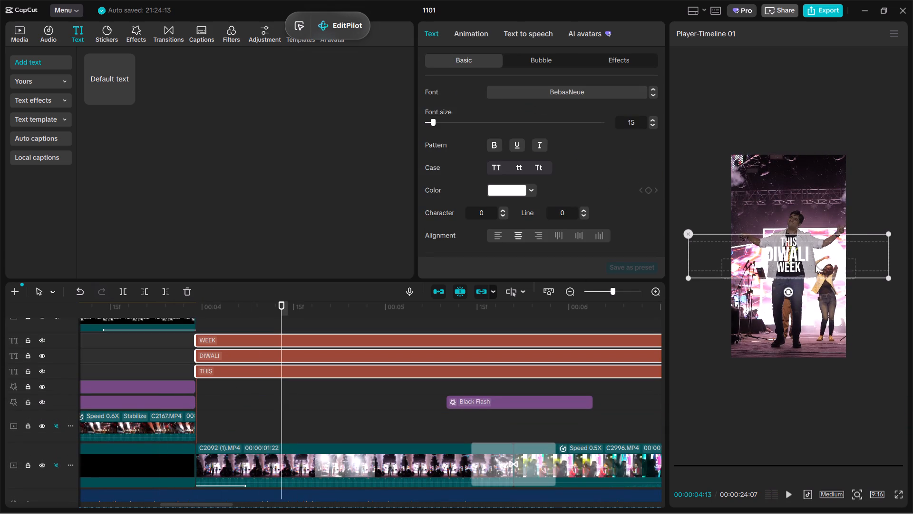
click(816, 265)
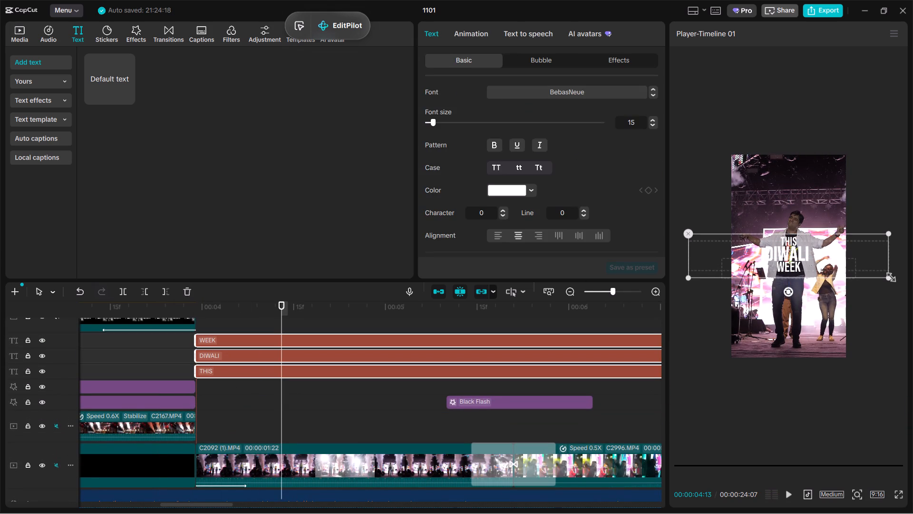
drag(888, 276, 911, 316)
click(374, 409)
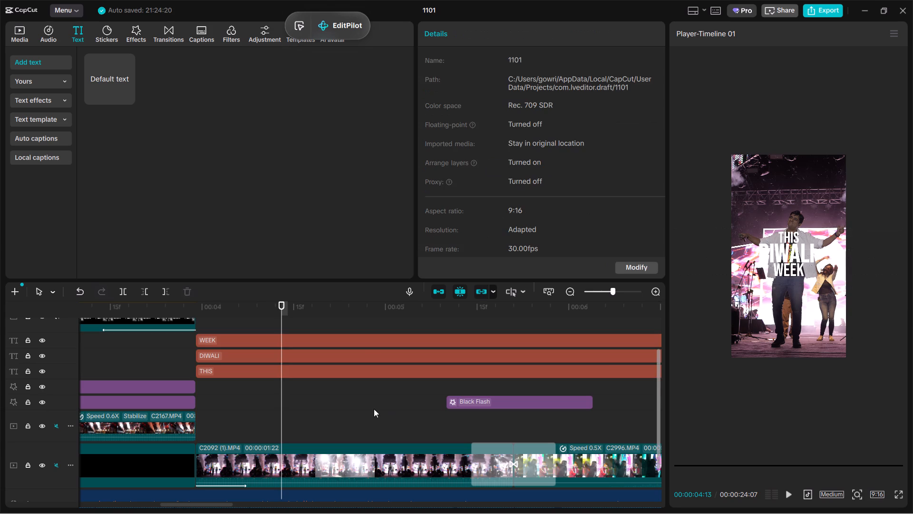
Trim the ends of all three title text clips to 00:00:05:21, where the C2092 (1).MP4 clip ends.
drag(374, 409, 516, 422)
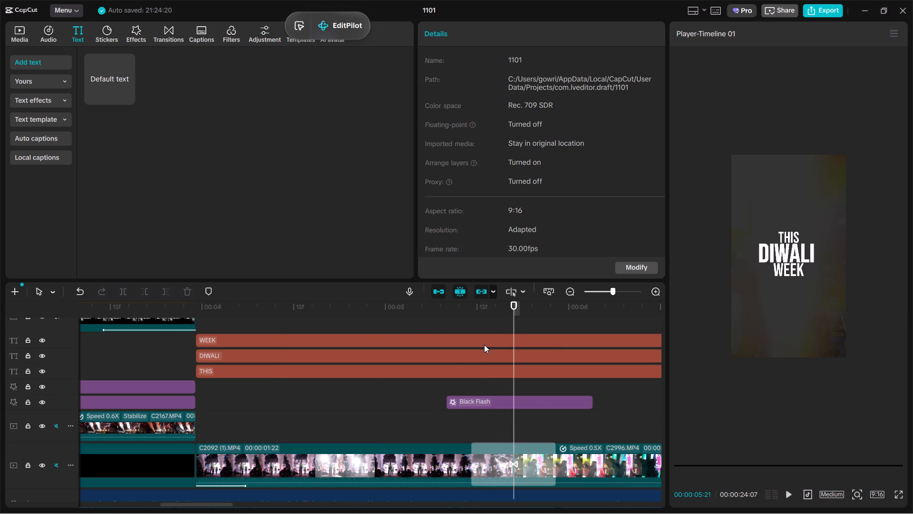
scroll(484, 345, up, 1)
drag(484, 343, 520, 415)
click(167, 296)
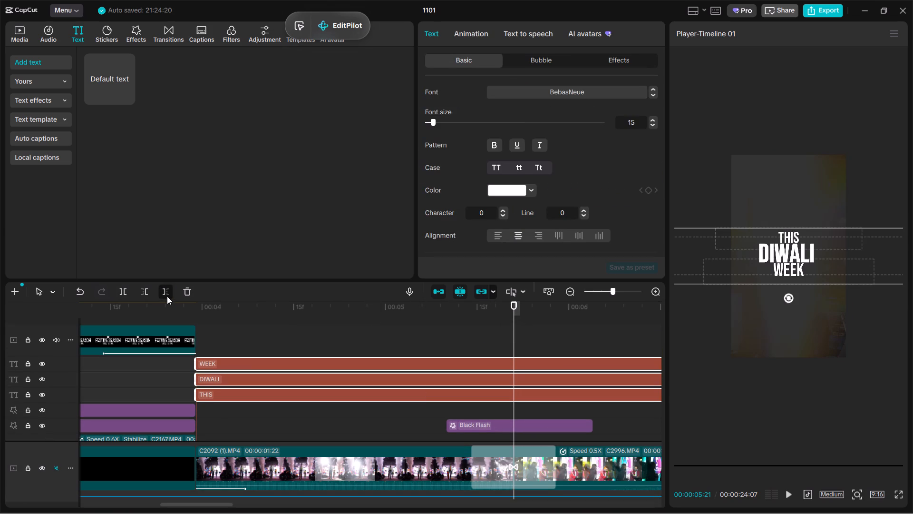
Combine the three selected title text clips into one compound clip.
scroll(167, 296, up, 1)
key(alt+g)
Keyframe the "THIS DIWALI WEEK" compound clip's transform at 00:00:04:08 with scale 94%, and move that keyframe to the clip's start.
click(248, 344)
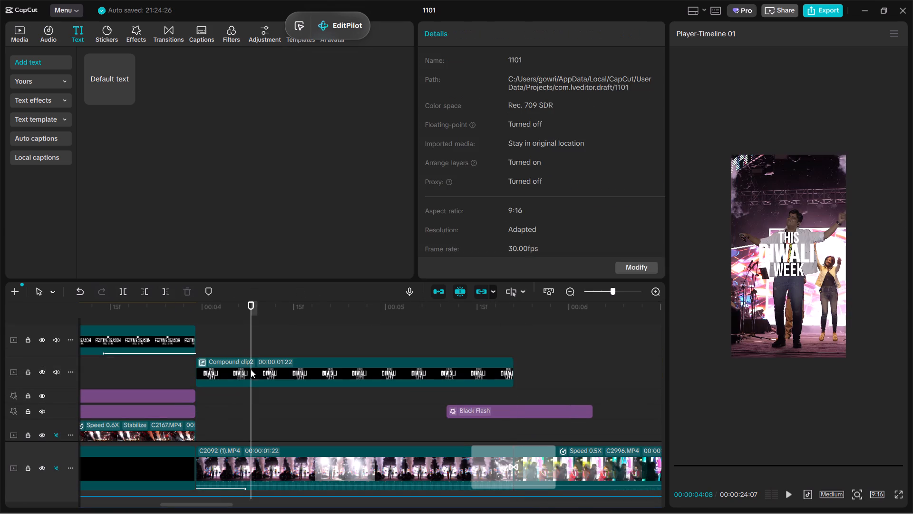
click(251, 371)
click(453, 39)
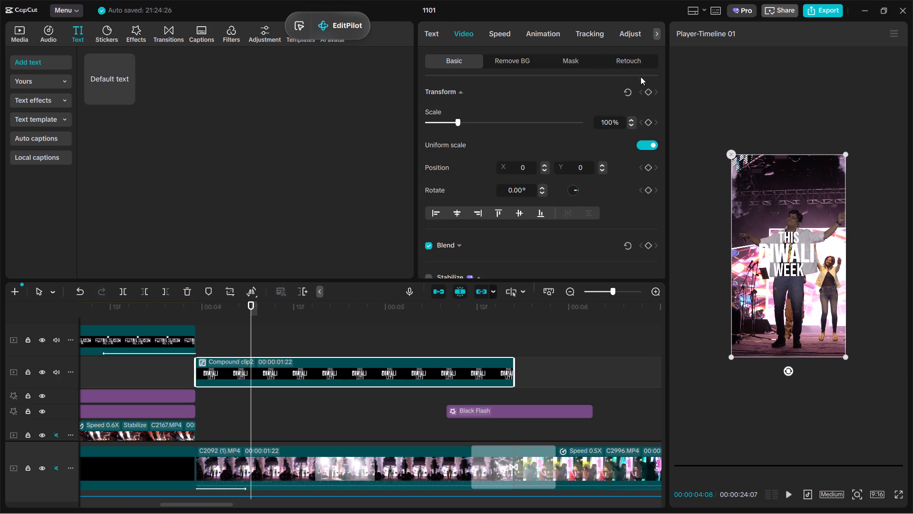
click(649, 92)
drag(848, 359, 843, 356)
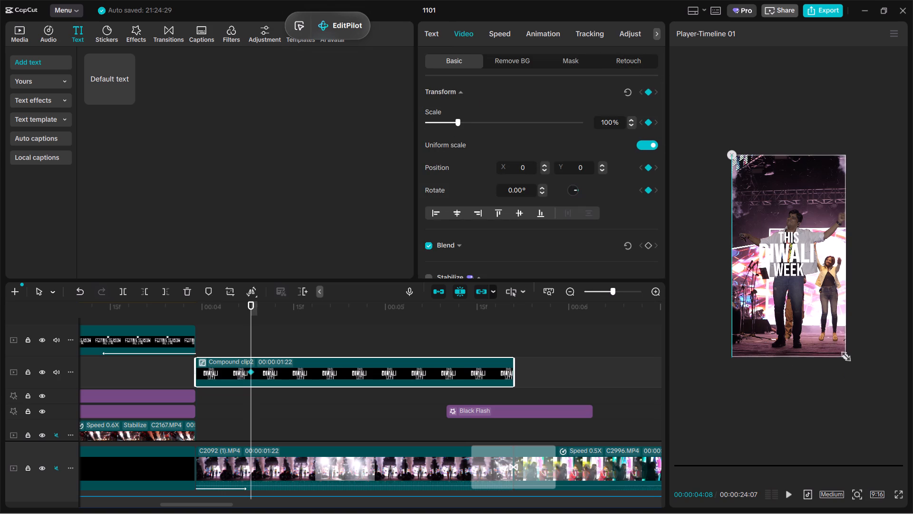
drag(843, 356, 840, 351)
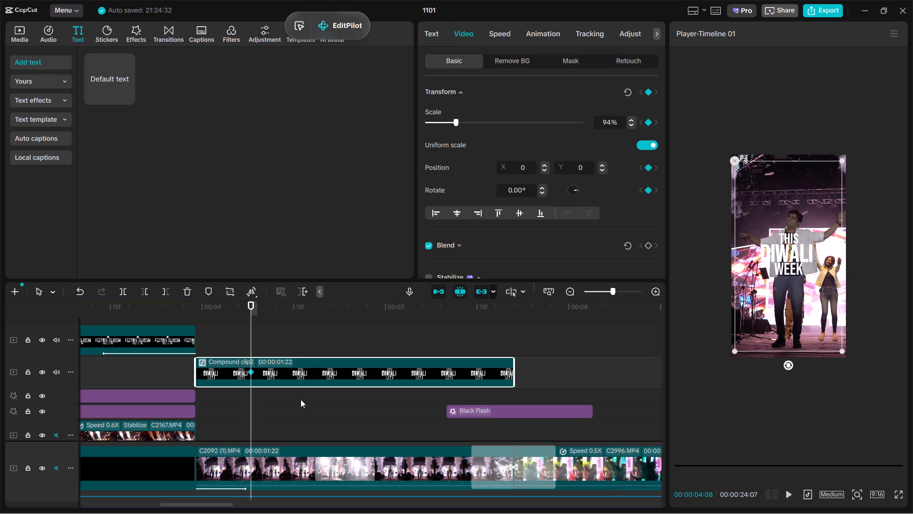
drag(249, 374, 112, 388)
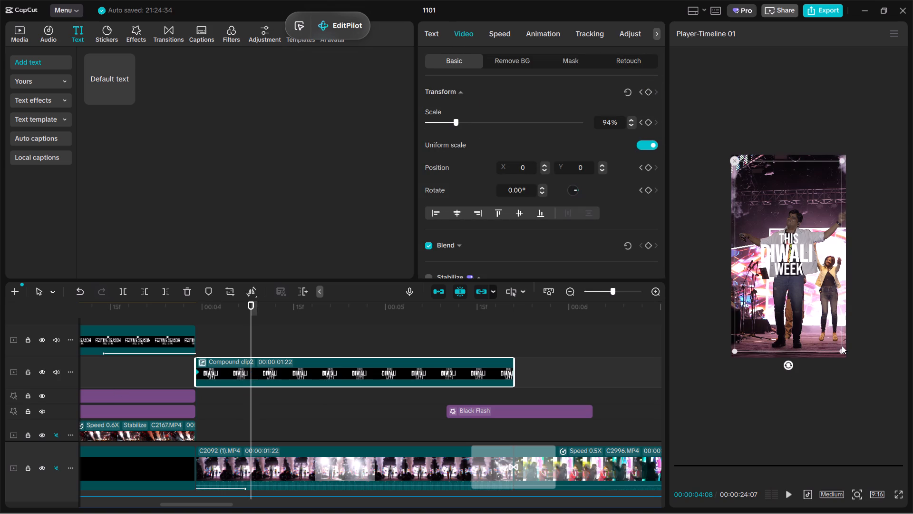
Add a 99% scale keyframe to the title compound clip at 00:00:04:08 and move it to the clip's end.
drag(843, 348, 846, 353)
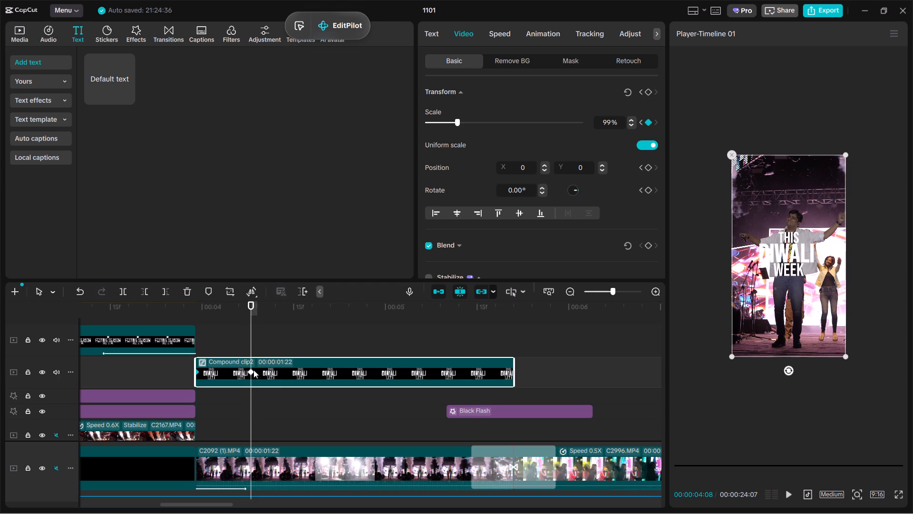
drag(252, 370, 585, 375)
Play back the title's zoom animation and review the footage that follows it up to about 00:00:13:02.
click(164, 369)
key(space)
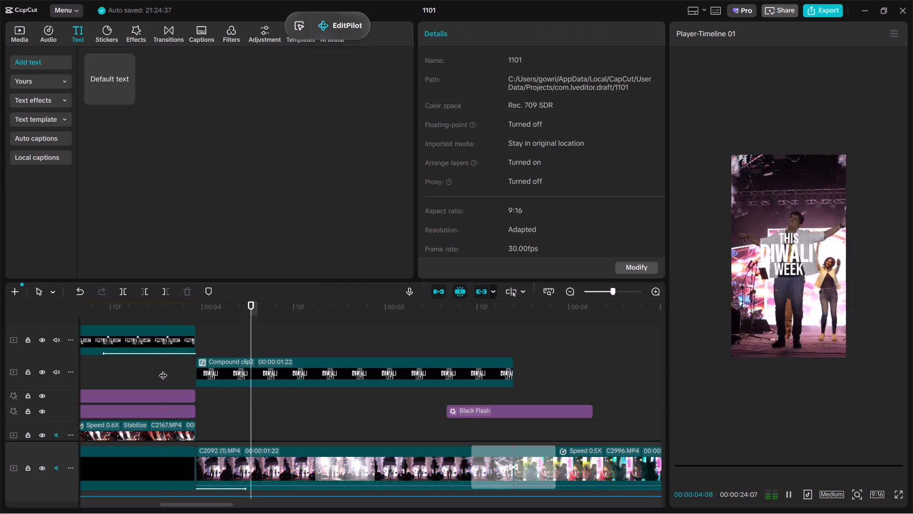
key(space)
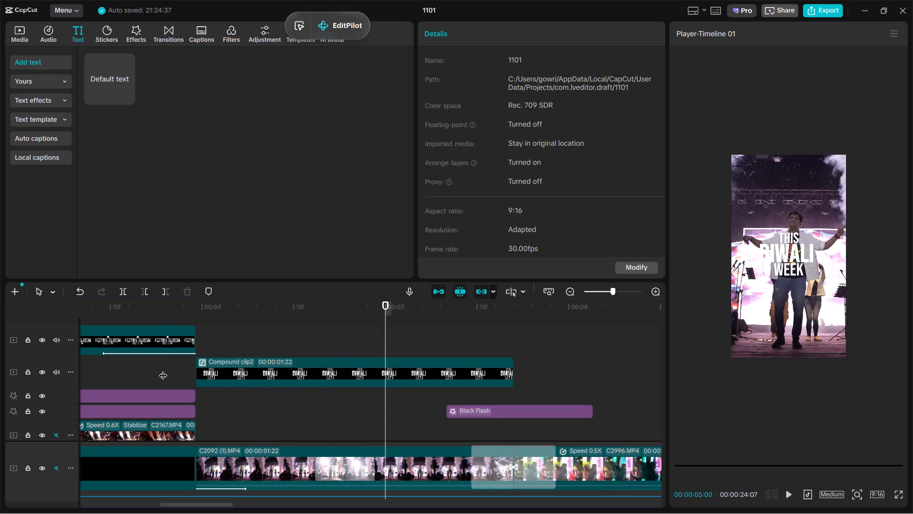
ctrl+scroll(163, 369, down, 3)
key(space)
ctrl+scroll(164, 369, down, 9)
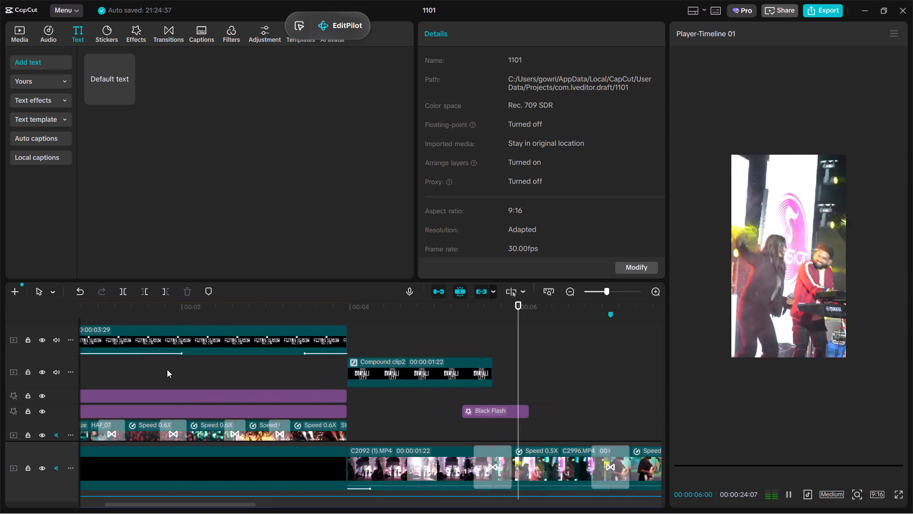
ctrl+scroll(167, 369, up, 7)
key(space)
click(359, 334)
drag(360, 334, 0, 410)
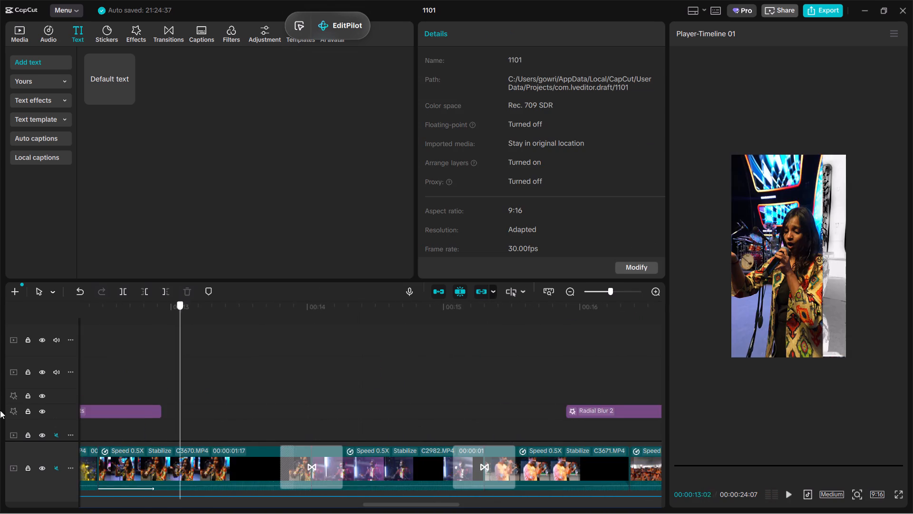
Paste the copied "DIWALI" text clip at 00:00:05:21, right after the "THIS DIWALI WEEK" compound clip.
drag(0, 410, 88, 366)
ctrl+scroll(88, 366, down, 9)
ctrl+click(245, 372)
drag(243, 372, 474, 385)
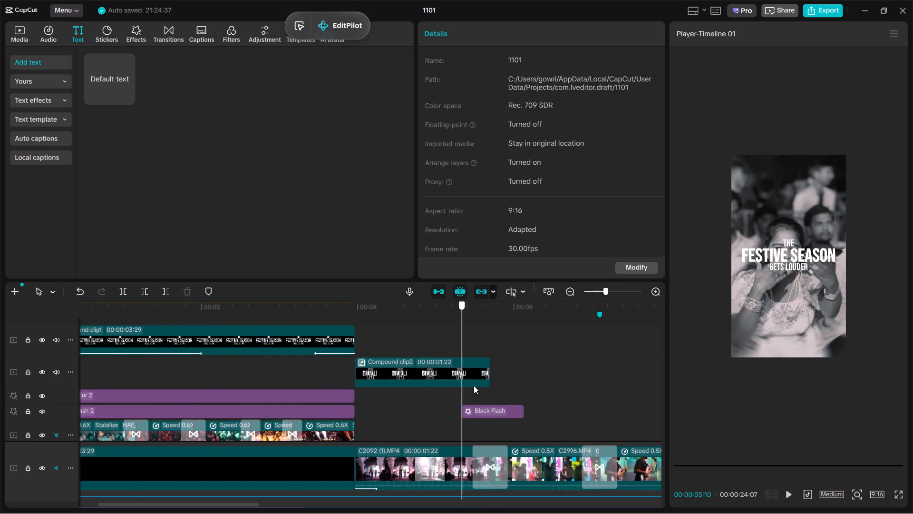
drag(474, 385, 489, 381)
key(ctrl+v)
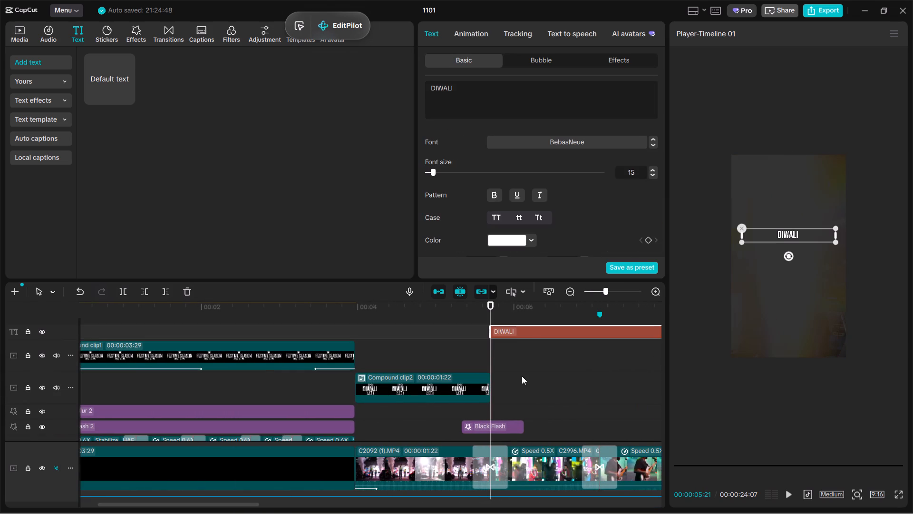
Replace the pasted clip's text with "band" on the first line and "infusion" on the second.
drag(546, 89, 175, 88)
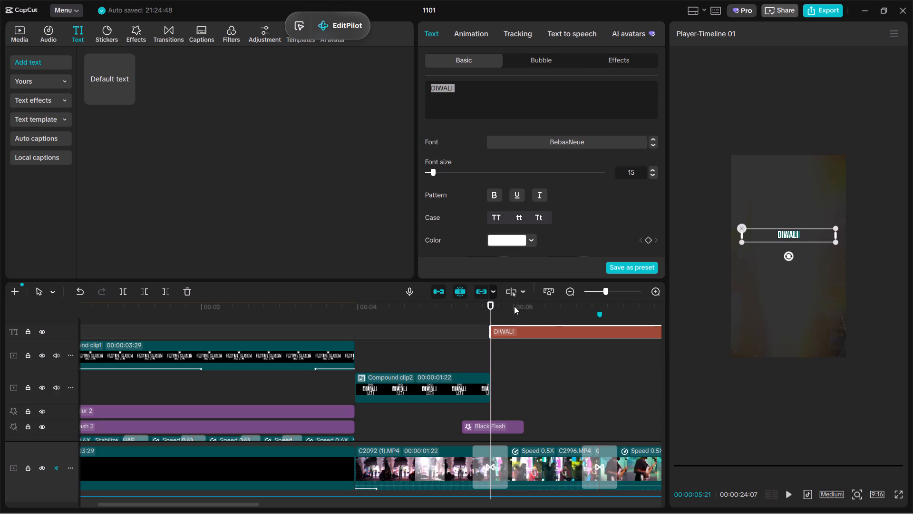
text(ba)
text(nd IN)
key(BackSpace)
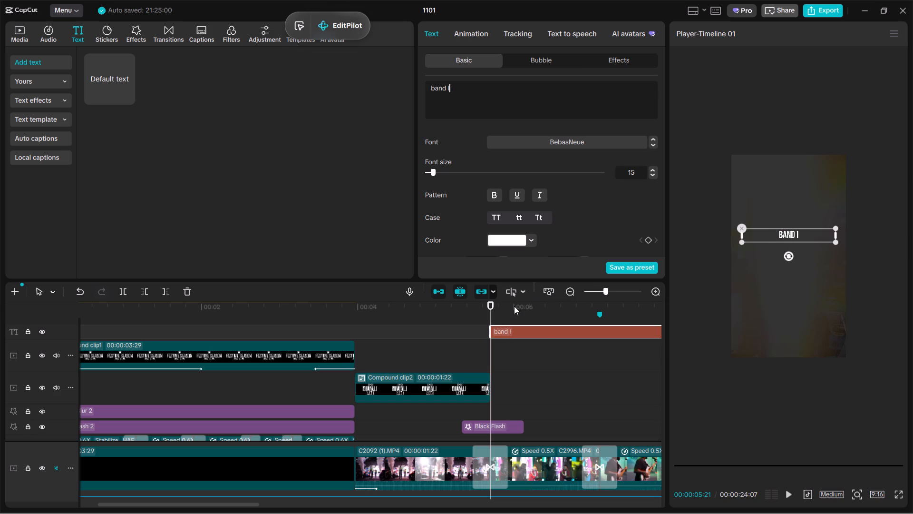
key(BackSpace)
key(BackSpace)
key(Return)
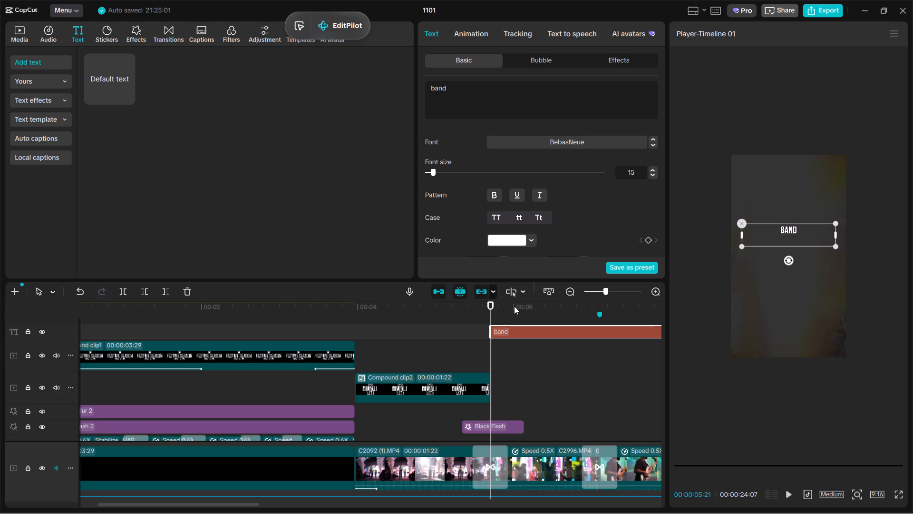
text(io)
key(BackSpace)
text(nfusion)
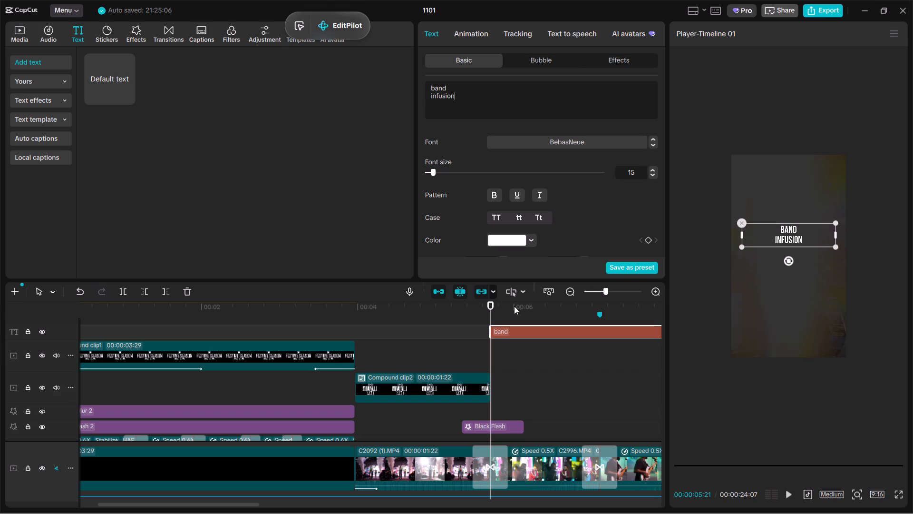
Make the "band infusion" text bold, enlarge it and centre it in the video frame.
click(494, 200)
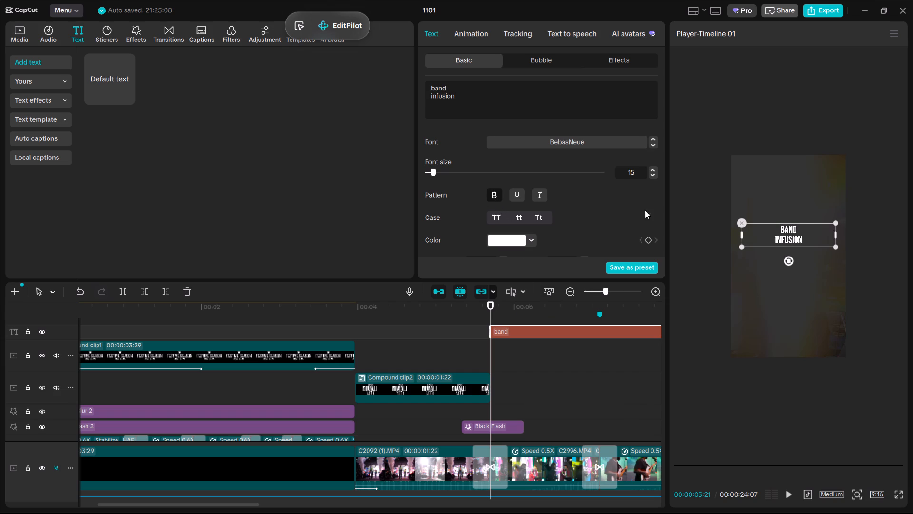
drag(834, 248, 859, 287)
drag(819, 239, 828, 258)
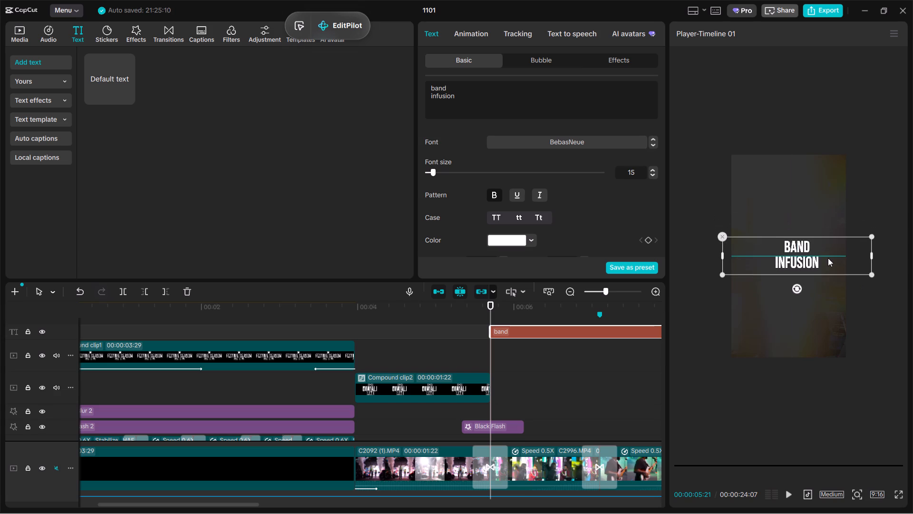
drag(828, 258, 823, 258)
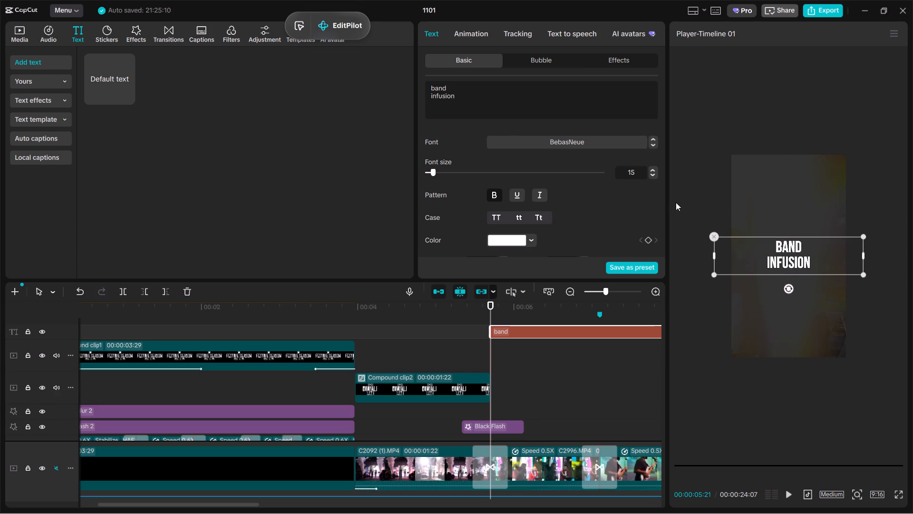
Set the "band infusion" text's line spacing to -3 and make it italic.
scroll(564, 181, down, 2)
double_click(585, 158)
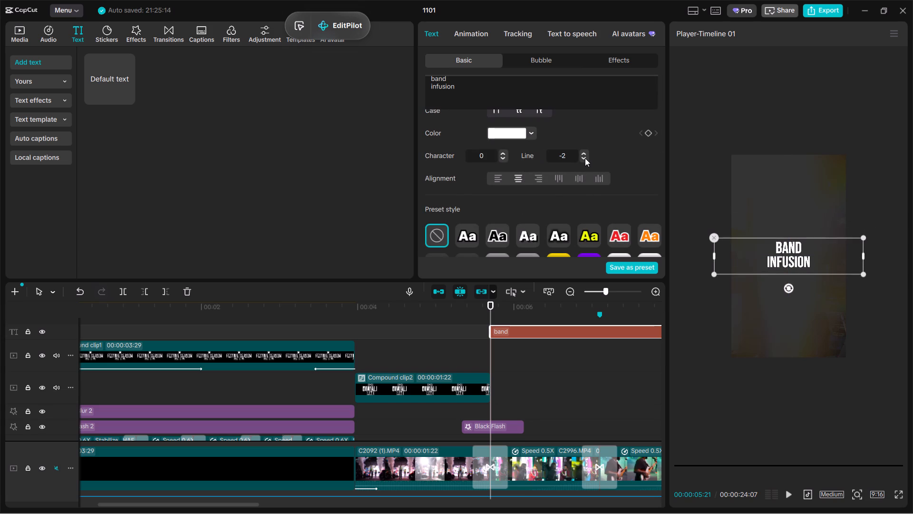
click(585, 158)
scroll(560, 168, up, 2)
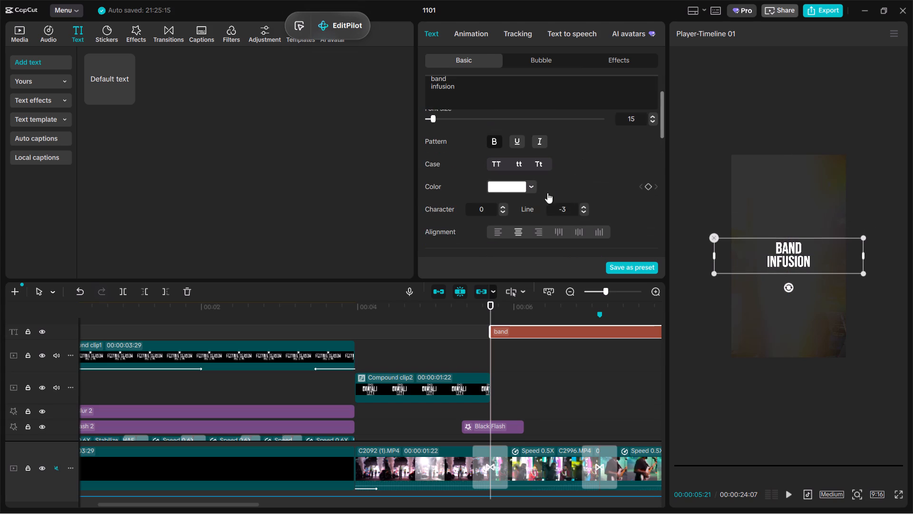
click(539, 196)
Enlarge the "band infusion" text further in the preview, keeping it centred in the frame.
ctrl+scroll(813, 270, up, 6)
ctrl+scroll(816, 279, down, 2)
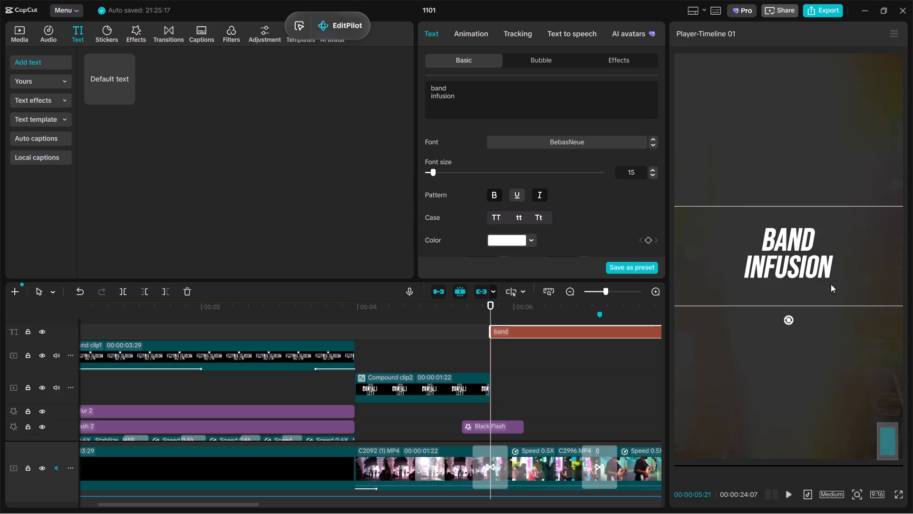
ctrl+scroll(831, 284, down, 7)
drag(864, 274, 883, 306)
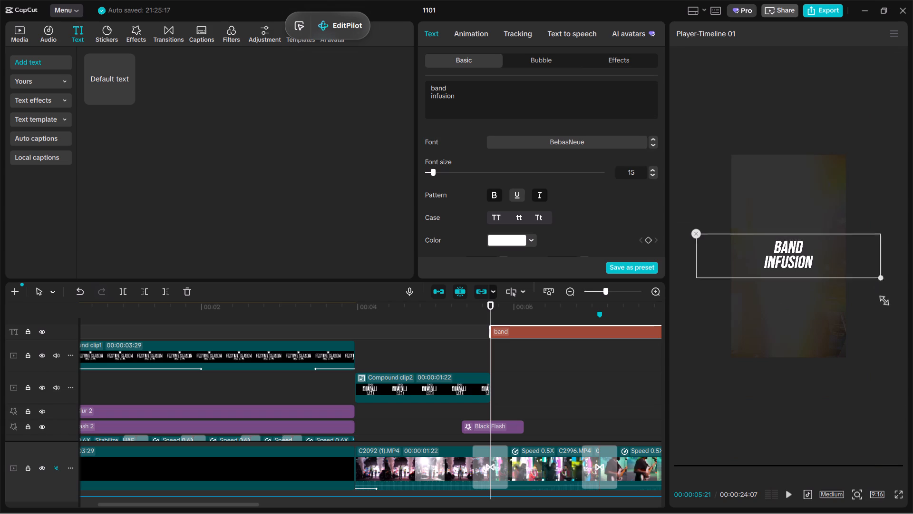
drag(883, 306, 894, 326)
Set the "band infusion" text's line spacing to -5.
ctrl+scroll(842, 258, up, 4)
ctrl+scroll(842, 259, down, 7)
ctrl+scroll(841, 259, up, 3)
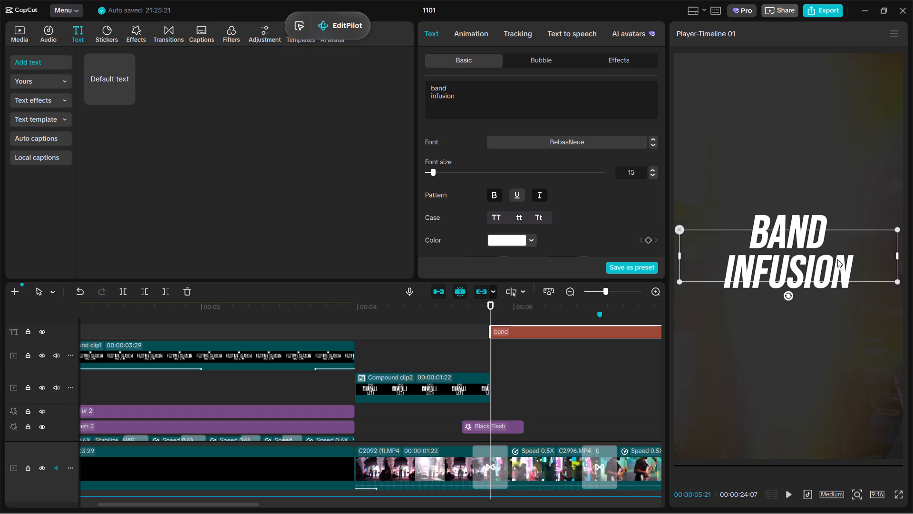
scroll(581, 224, down, 1)
double_click(582, 211)
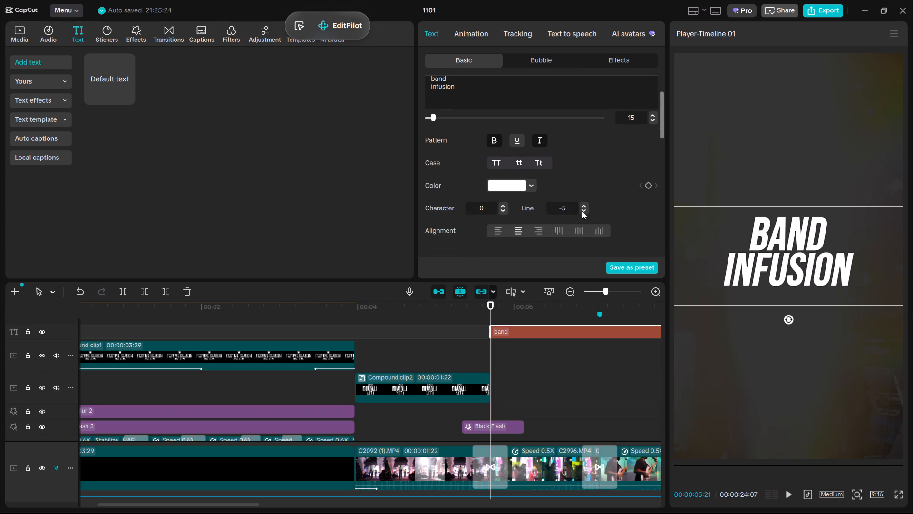
ctrl+scroll(719, 264, down, 5)
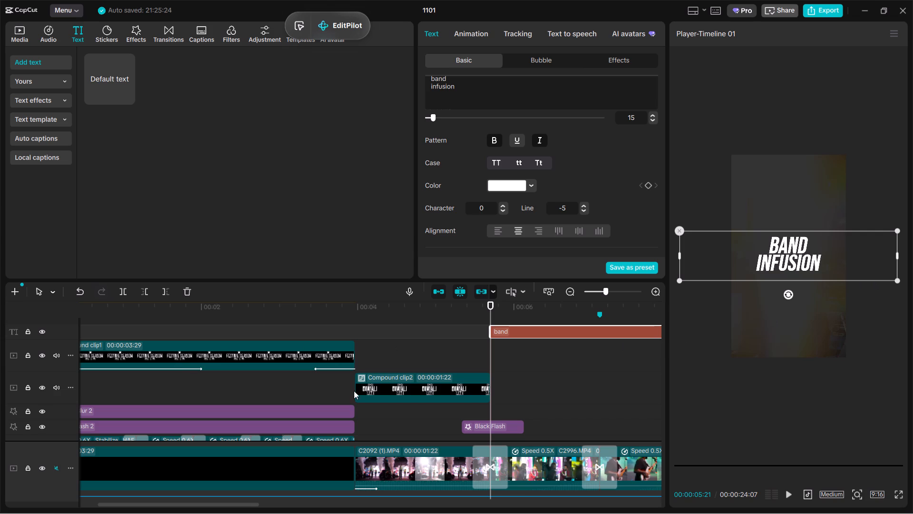
Trim the end of the "band infusion" text clip to 00:00:08:15, at the transition between the footage clips.
click(453, 336)
key(space)
key(space)
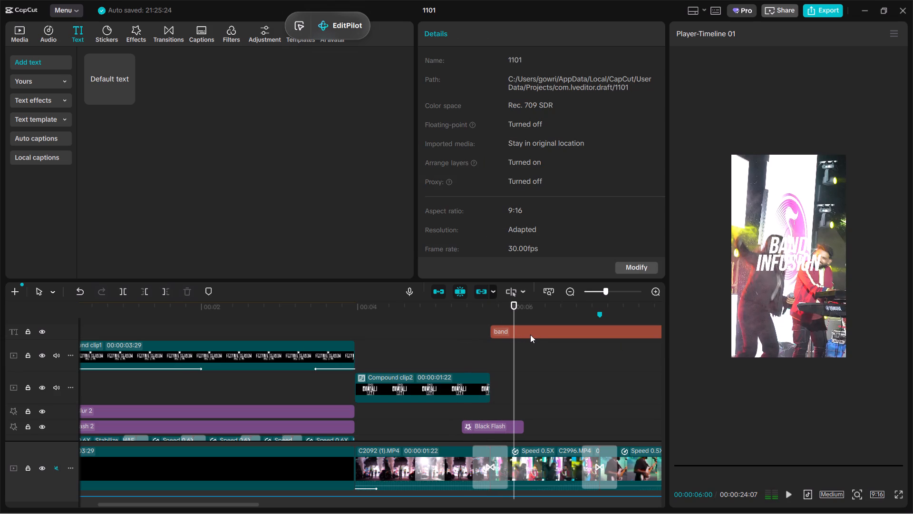
click(534, 335)
click(533, 350)
drag(533, 350, 557, 378)
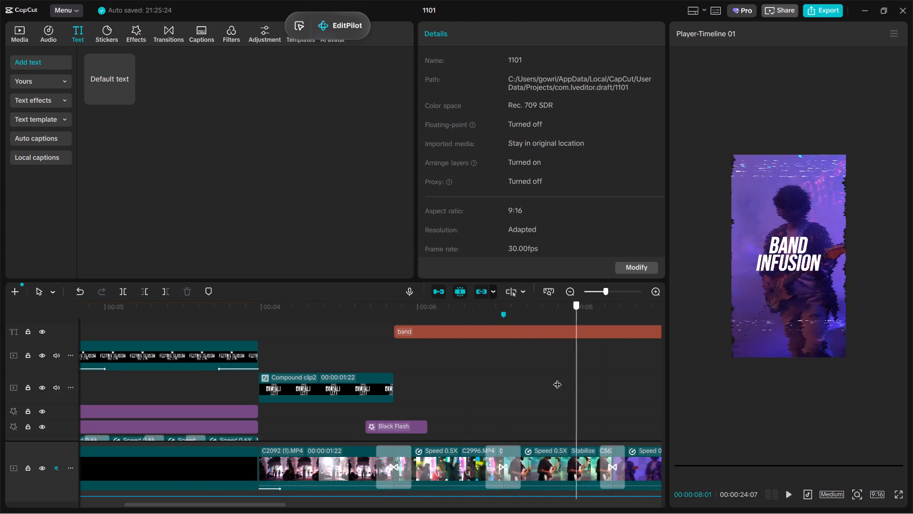
drag(557, 378, 612, 386)
click(611, 334)
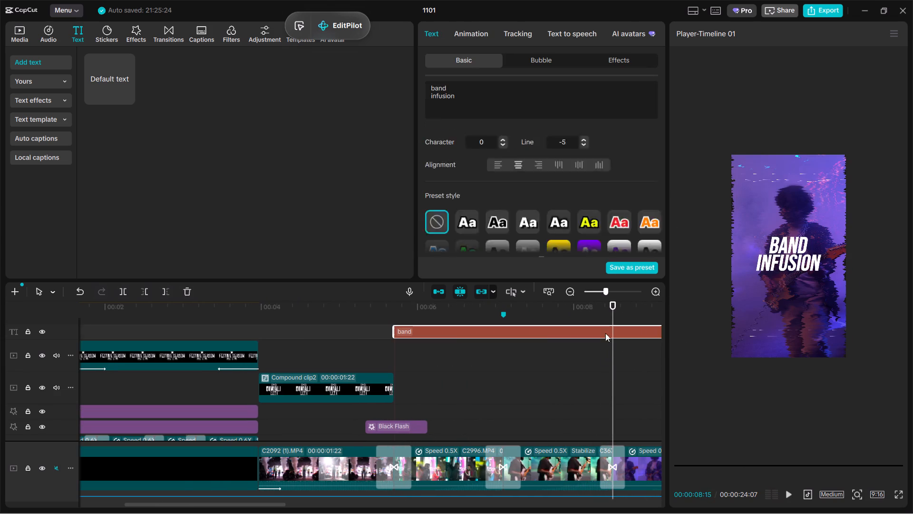
click(168, 290)
Convert the "band infusion" text clip into a compound clip.
click(497, 366)
drag(497, 366, 462, 369)
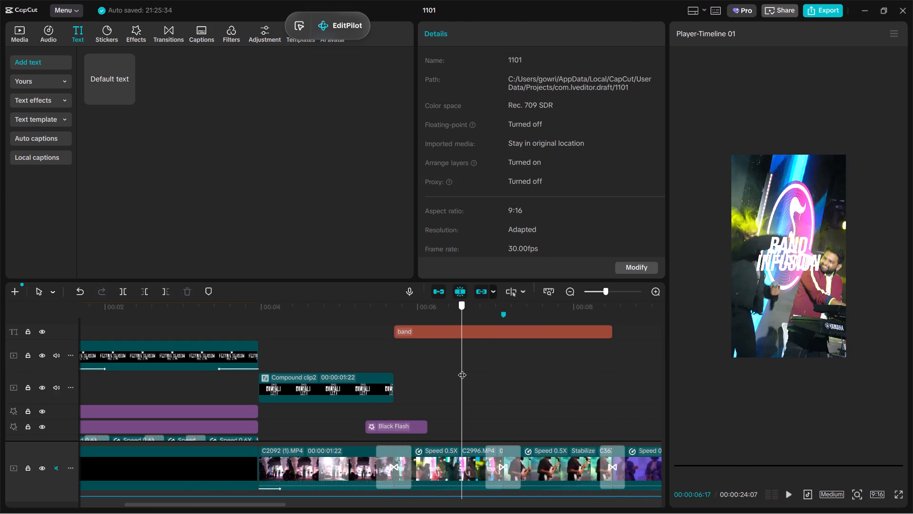
drag(462, 369, 462, 369)
ctrl+scroll(621, 339, down, 5)
click(448, 337)
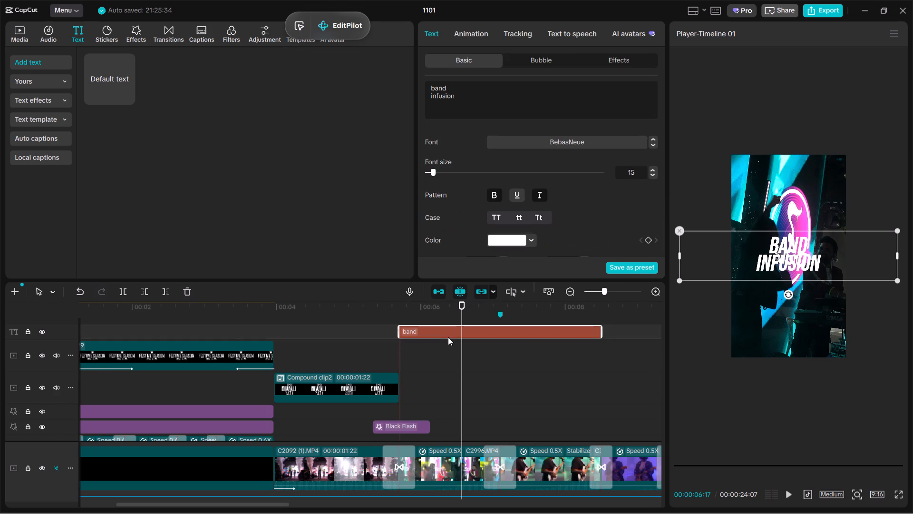
key(alt+g)
Scale the "BAND INFUSION" compound clip to 93%, add a transform keyframe at 00:00:06:17 and move it to the clip's start.
drag(847, 357, 840, 347)
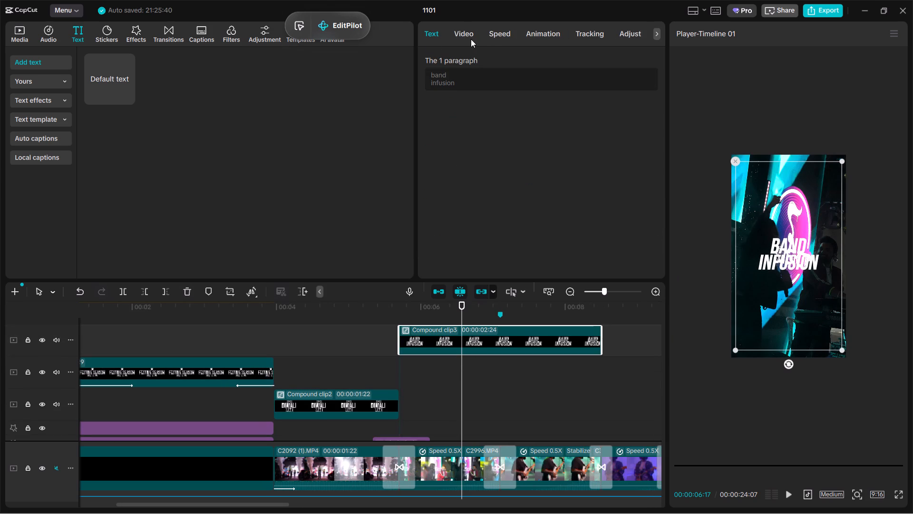
click(467, 40)
click(648, 93)
drag(462, 339, 346, 345)
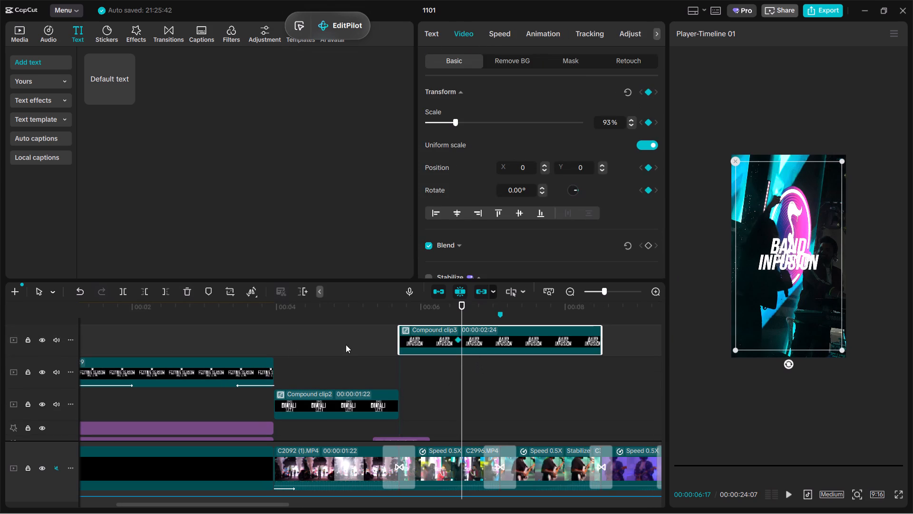
drag(346, 345, 261, 349)
Add a 100% scale keyframe to the "BAND INFUSION" compound clip at 00:00:06:17 and move it to the clip's end.
drag(842, 348, 847, 357)
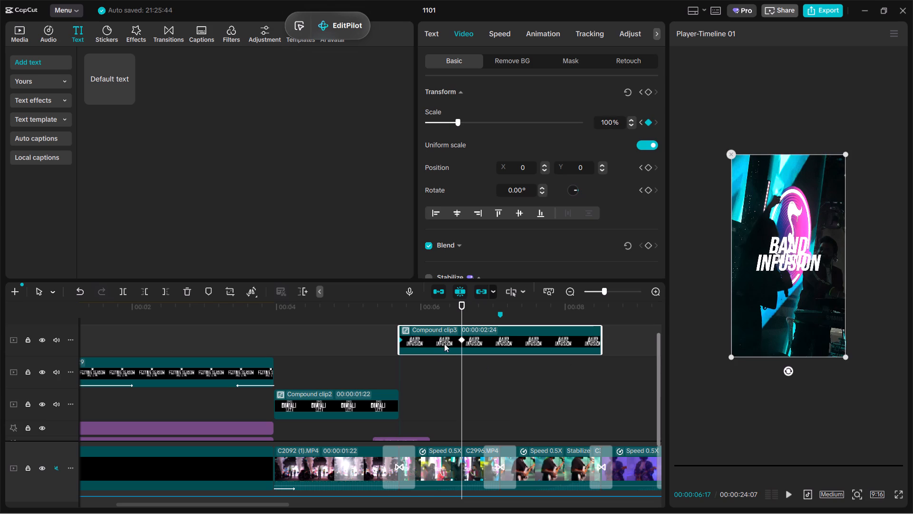
drag(460, 341, 676, 343)
Play back the "BAND INFUSION" zoom animation and review the footage that follows it up to about 00:00:13:12.
click(390, 352)
key(space)
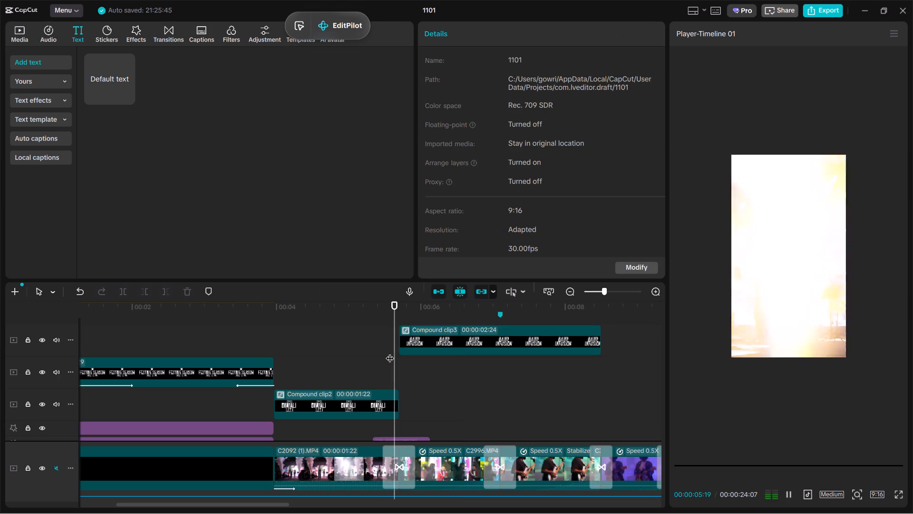
scroll(493, 387, down, 3)
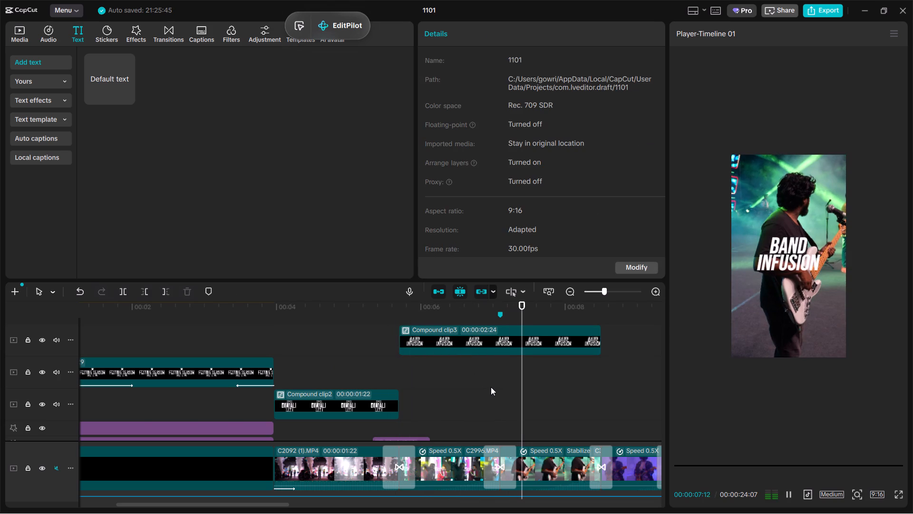
scroll(491, 387, down, 1)
key(space)
click(554, 379)
drag(554, 379, 682, 405)
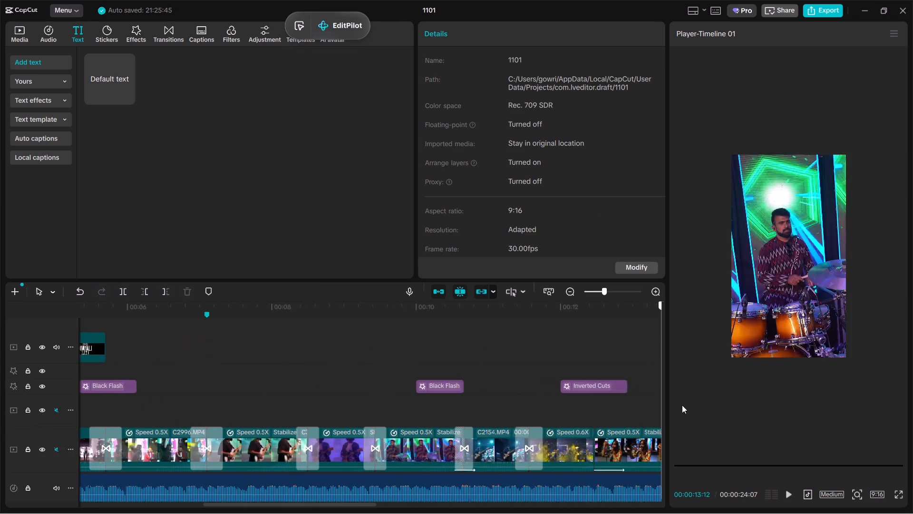
drag(682, 405, 227, 405)
Paste the copied "DIWALI" text clip at 00:00:08:15 and change its text to "LIVE AT" with three spaces between the words.
scroll(221, 403, up, 3)
click(169, 423)
drag(167, 423, 151, 425)
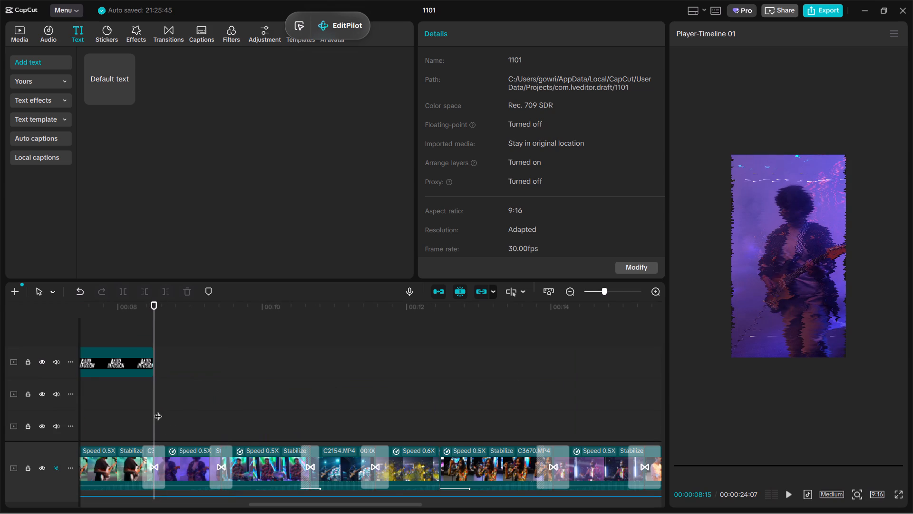
key(ctrl+v)
drag(493, 109, 0, 56)
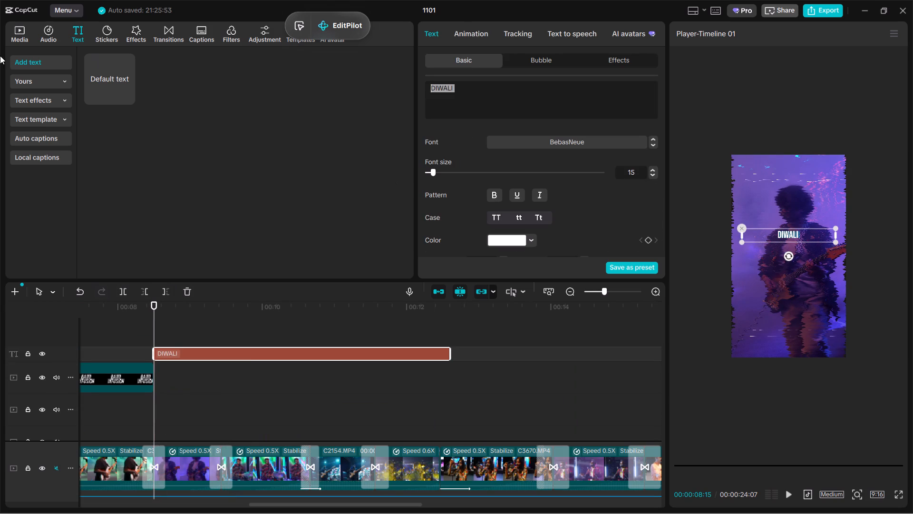
text(LIVE)
key(space)
key(space)
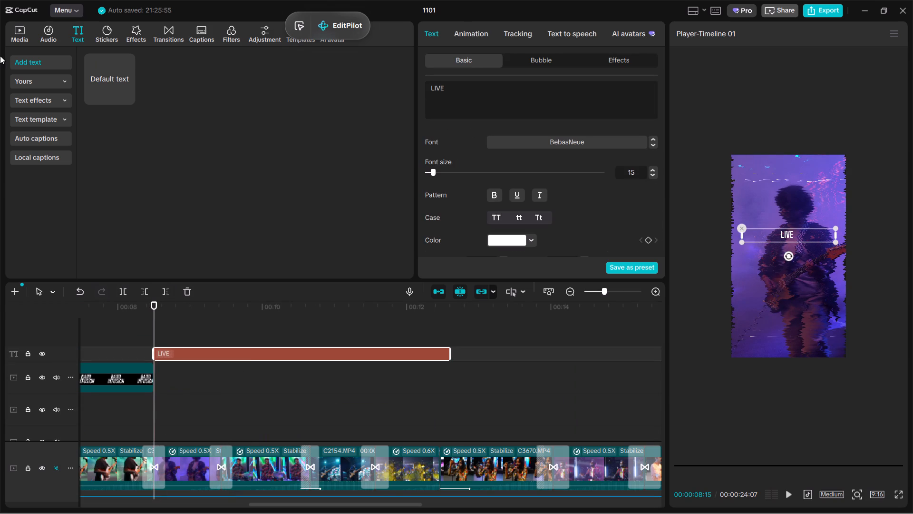
key(space)
text(AT)
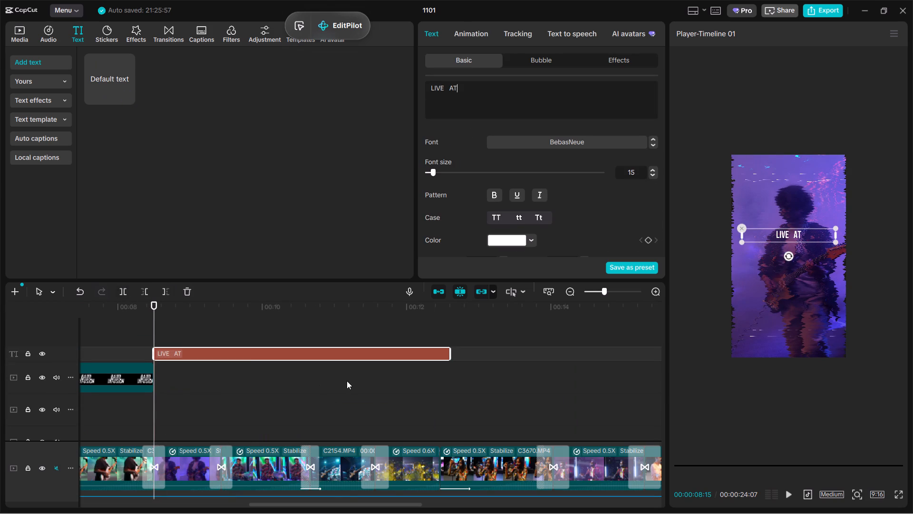
Trim the end of the "LIVE AT" text clip to 00:00:11:17.
click(347, 381)
drag(347, 381, 373, 396)
click(416, 357)
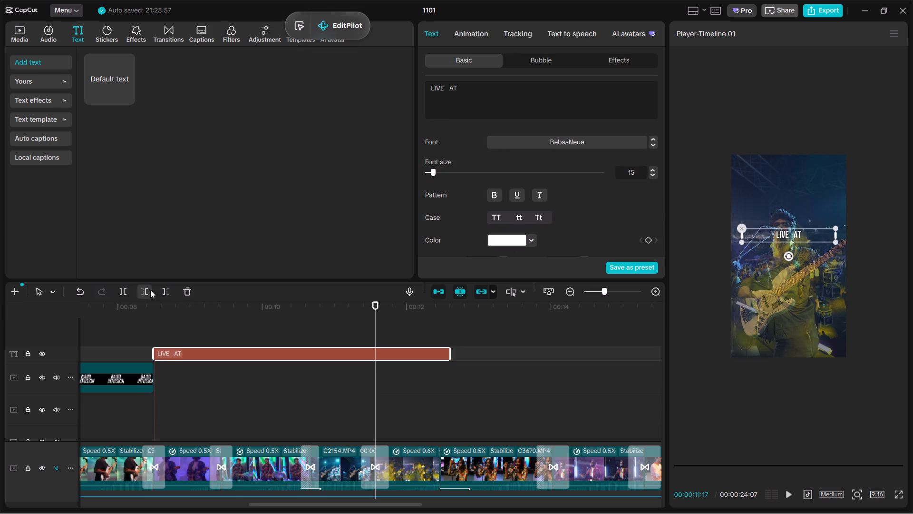
click(165, 294)
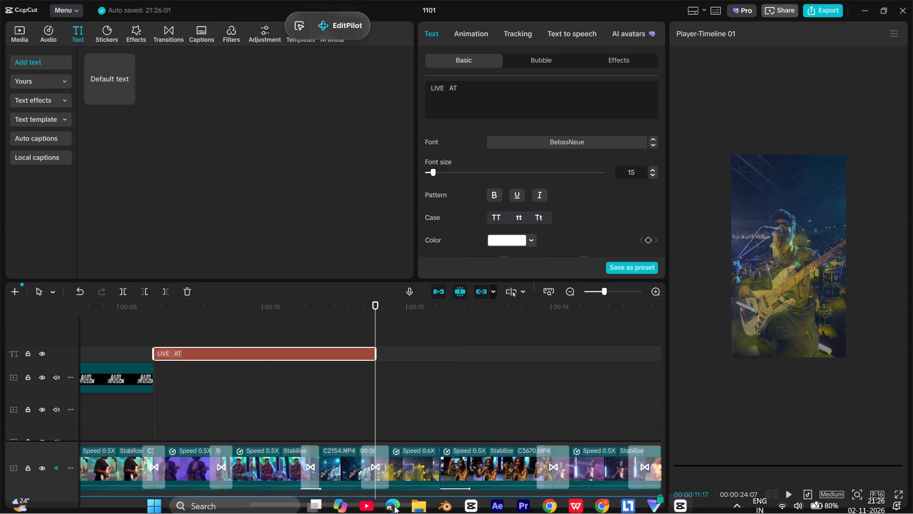
Switch to the Edge browser on a new tab.
click(400, 506)
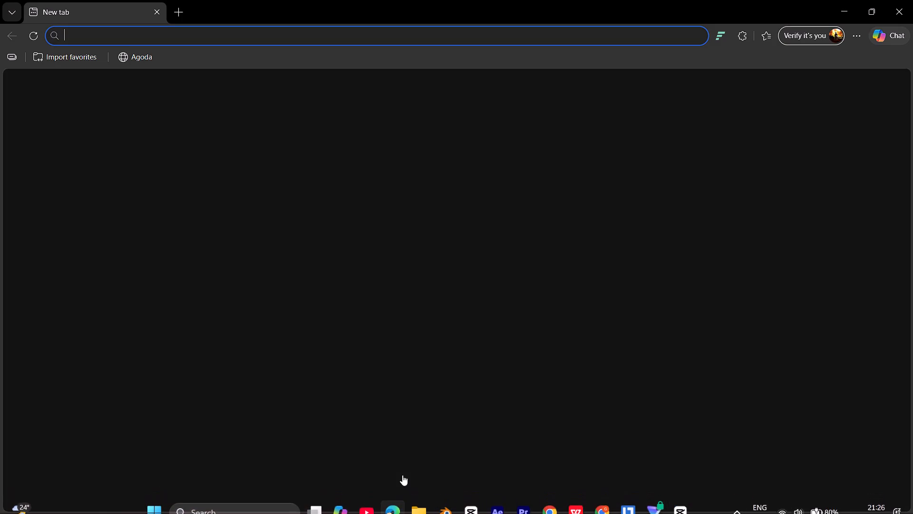
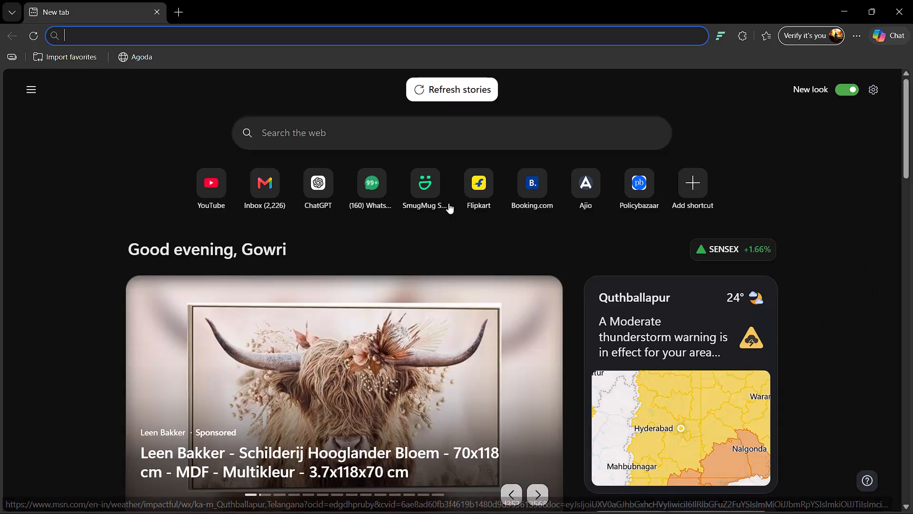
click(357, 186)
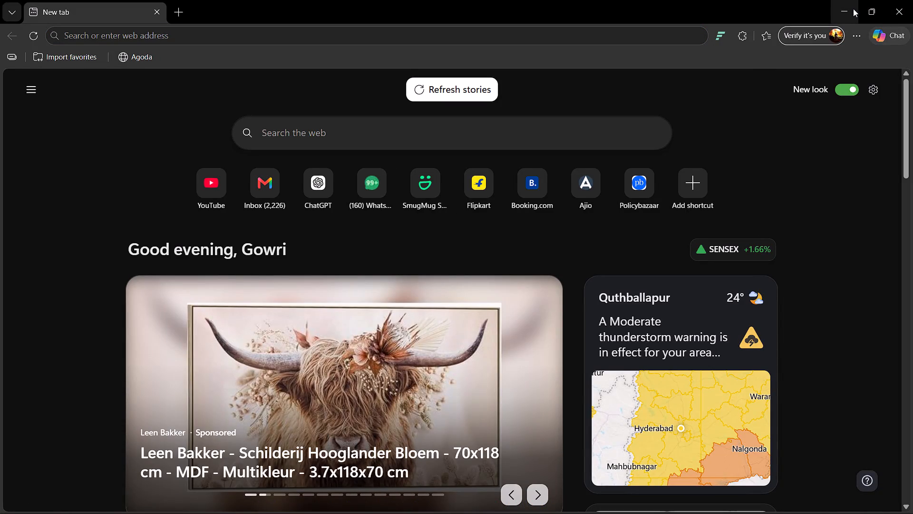
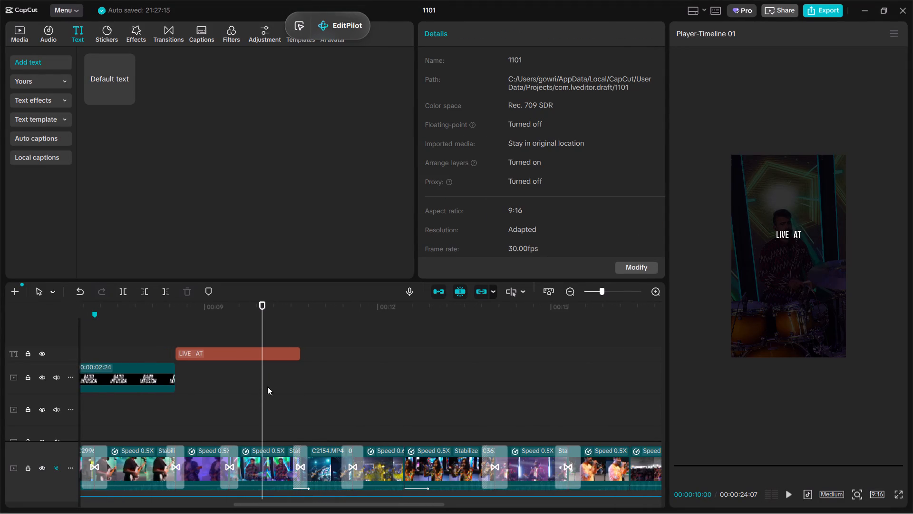
Make the "LIVE AT" text bold and set its case to all uppercase, checking the lettering close up in the preview.
ctrl+scroll(295, 389, up, 4)
ctrl+click(292, 355)
ctrl+scroll(292, 355, up, 4)
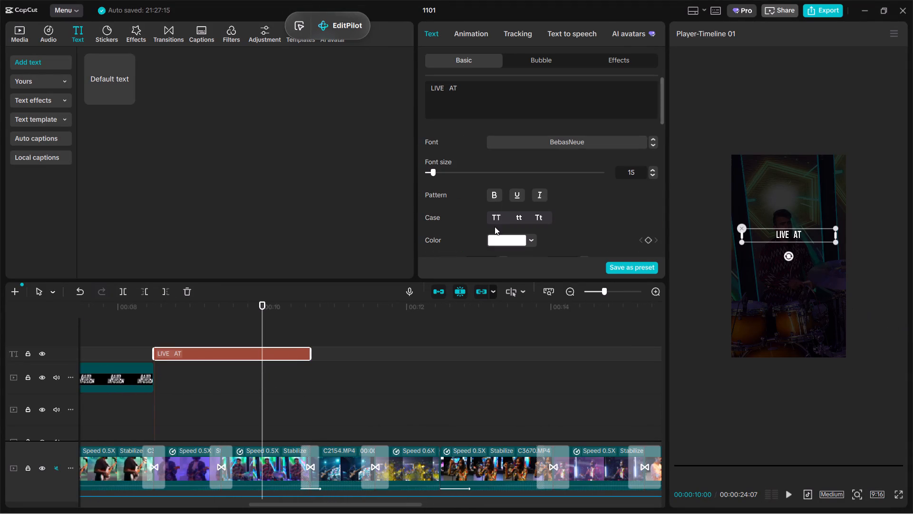
ctrl+click(495, 227)
ctrl+click(494, 199)
ctrl+click(496, 219)
ctrl+scroll(858, 233, up, 7)
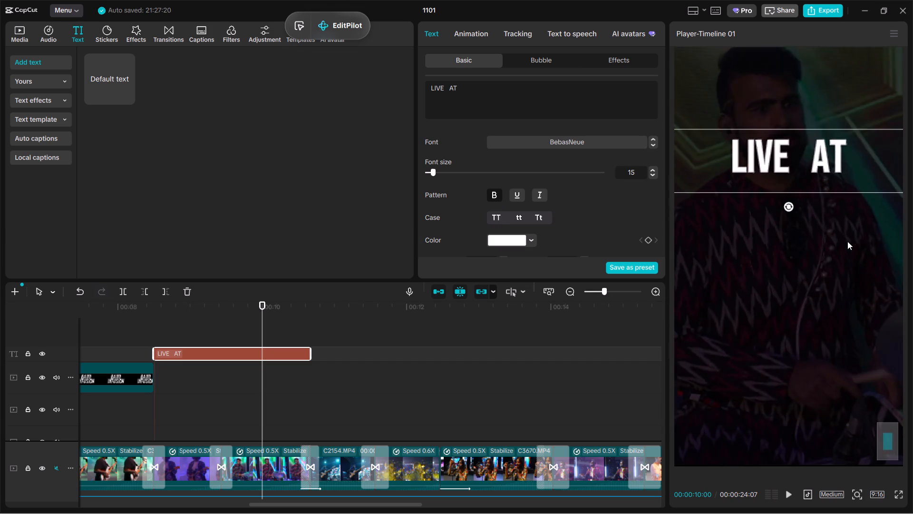
ctrl+scroll(847, 241, down, 8)
Deselect the "LIVE AT" text and scrub the footage beneath it toward the end of the text clip.
click(321, 389)
drag(321, 389, 374, 390)
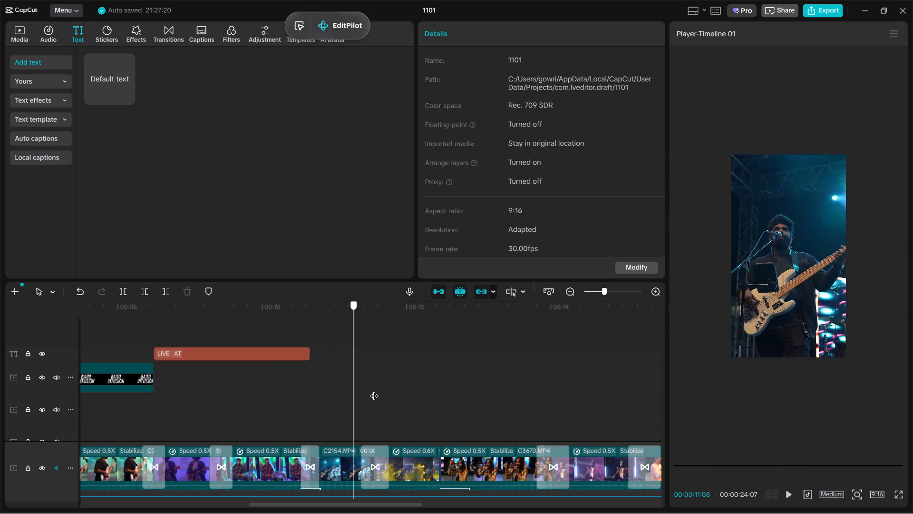
Paste the copied "DIWALI" text clip at 00:00:12:14, after the "LIVE AT" clip.
drag(374, 390, 438, 388)
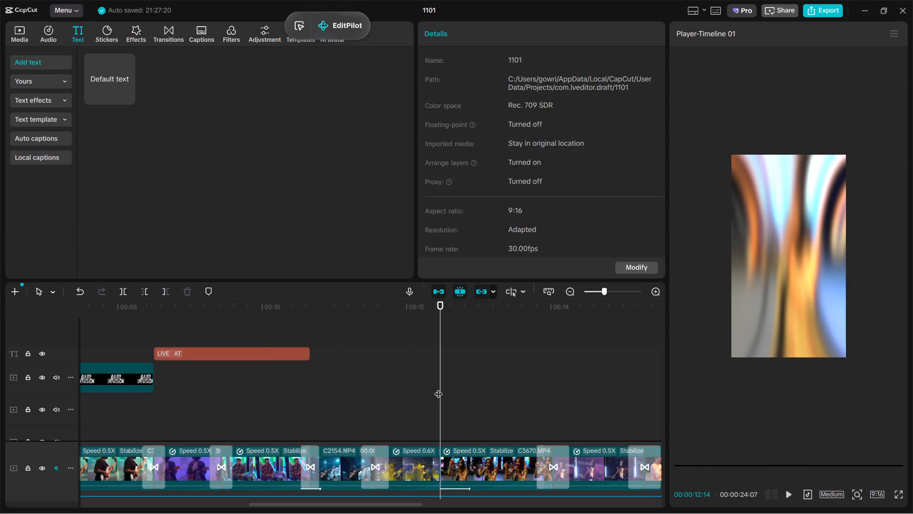
key(ctrl+v)
Find the cut to the crowd shot and trim the end of the pasted "DIWALI" text clip to 00:00:16:11.
click(459, 376)
drag(459, 376, 560, 390)
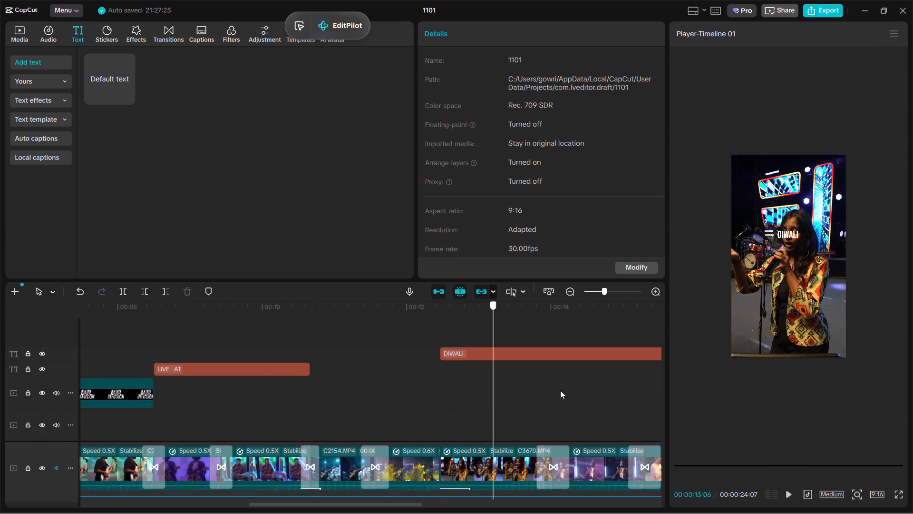
drag(560, 390, 480, 395)
ctrl+scroll(491, 394, down, 9)
ctrl+click(537, 398)
drag(537, 398, 610, 405)
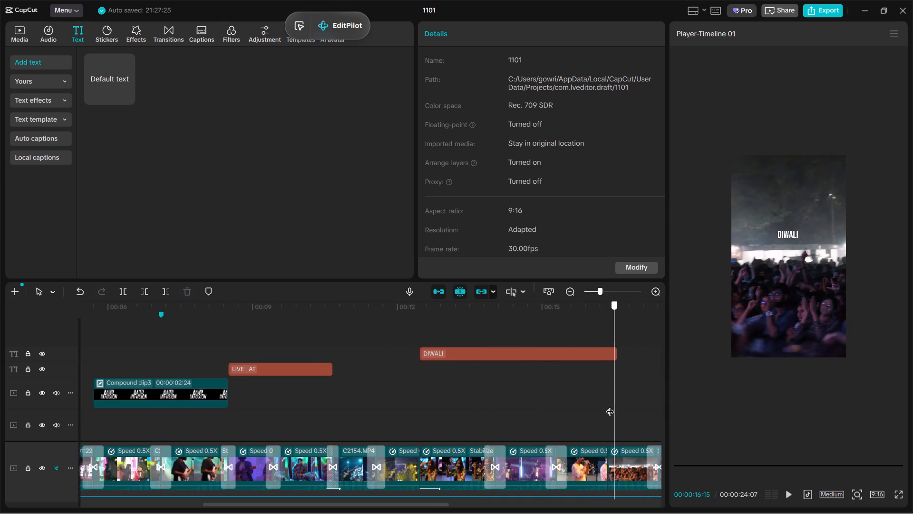
drag(610, 405, 605, 406)
ctrl+scroll(618, 357, up, 4)
ctrl+click(618, 356)
ctrl+click(613, 356)
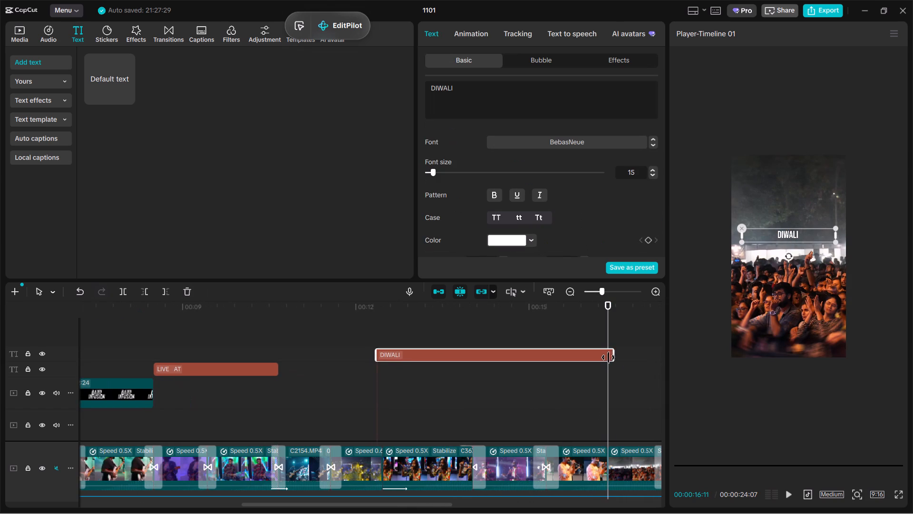
ctrl+drag(621, 357, 607, 359)
Return the playhead to 00:00:13:06 within the pasted "DIWALI" text clip.
ctrl+click(481, 385)
ctrl+drag(481, 385, 424, 402)
ctrl+scroll(592, 382, up, 2)
ctrl+scroll(503, 376, up, 3)
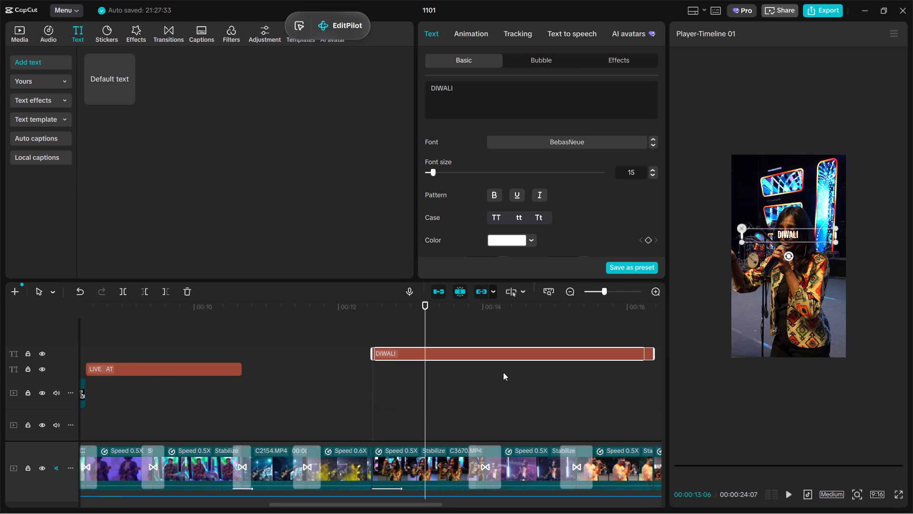
ctrl+scroll(503, 372, up, 2)
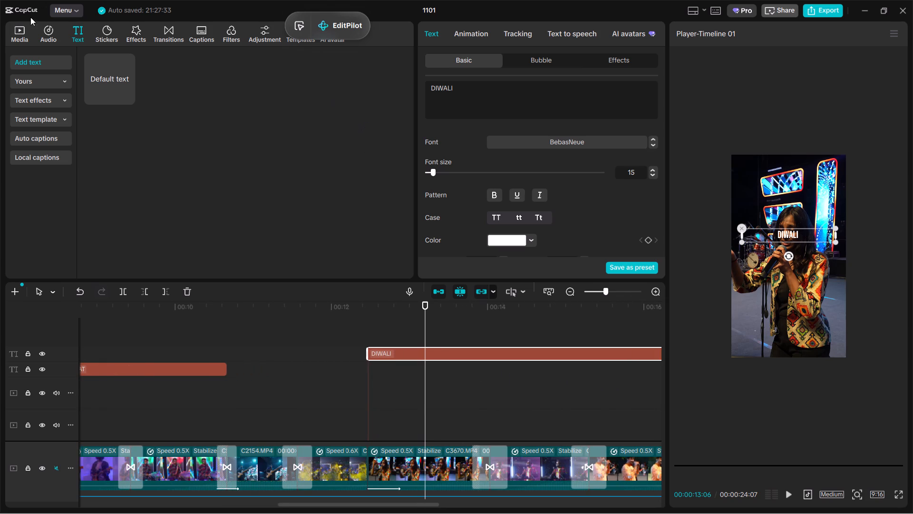